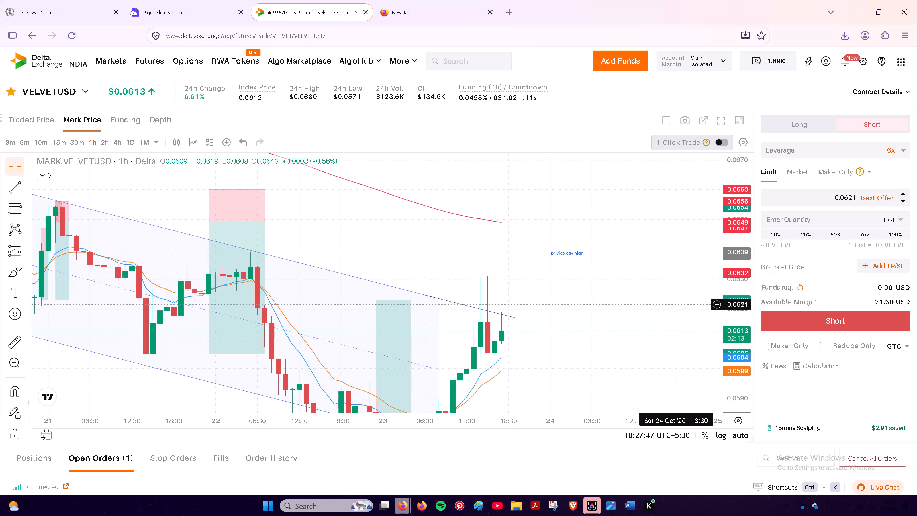
# Examine the VELVETUSD 1h mark price chart in full screen around the descending channel and the latest candles, then leave full screen.
pyautogui.moveTo(657, 290); pyautogui.dragTo(667, 277)
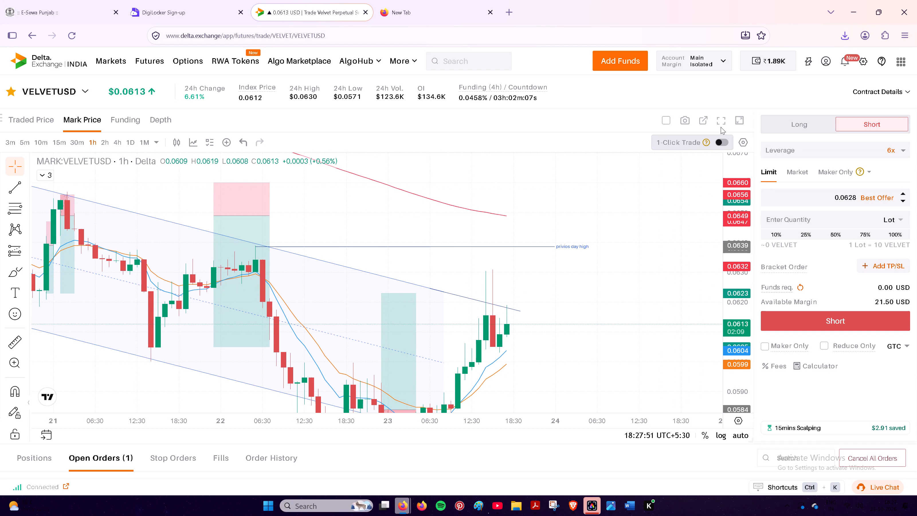
pyautogui.click(719, 120)
pyautogui.click(896, 173)
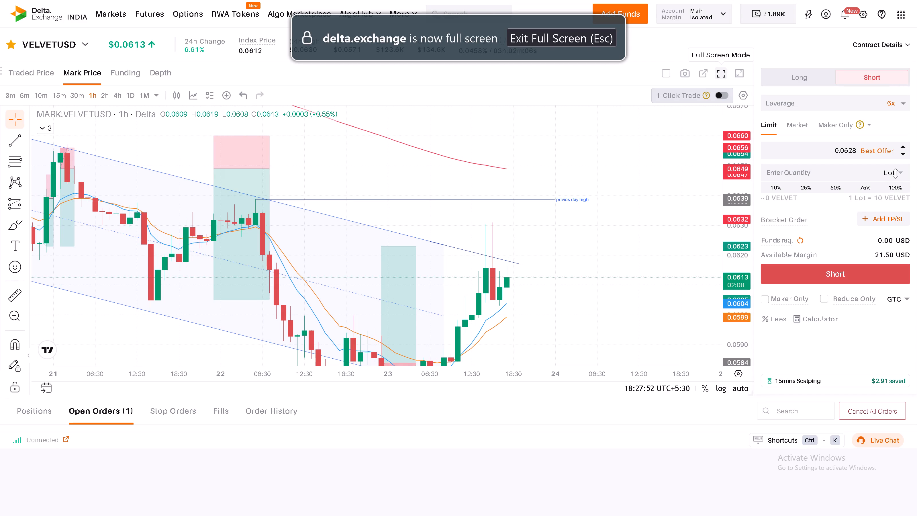
pyautogui.moveTo(896, 173); pyautogui.dragTo(915, 371)
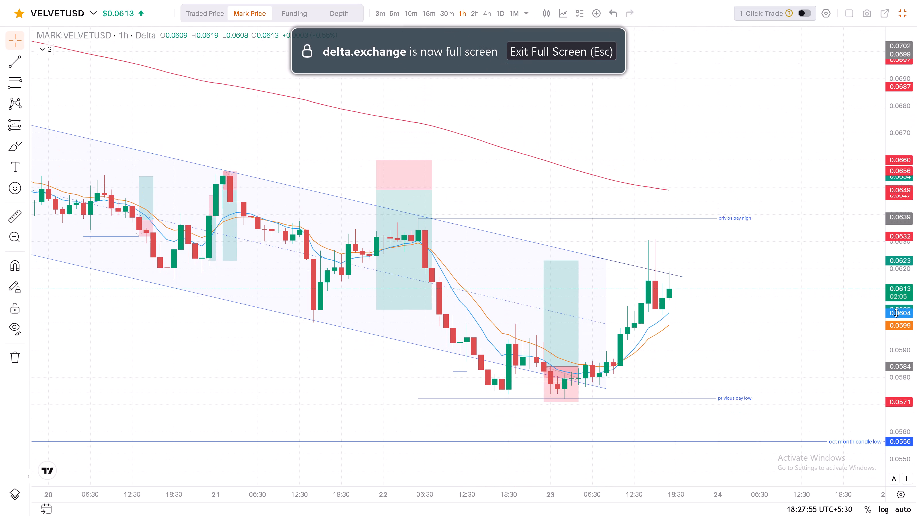
pyautogui.scroll(-3, 831, 290)
pyautogui.moveTo(806, 324); pyautogui.dragTo(597, 245)
pyautogui.scroll(4, 595, 243)
pyautogui.moveTo(546, 304); pyautogui.dragTo(676, 259)
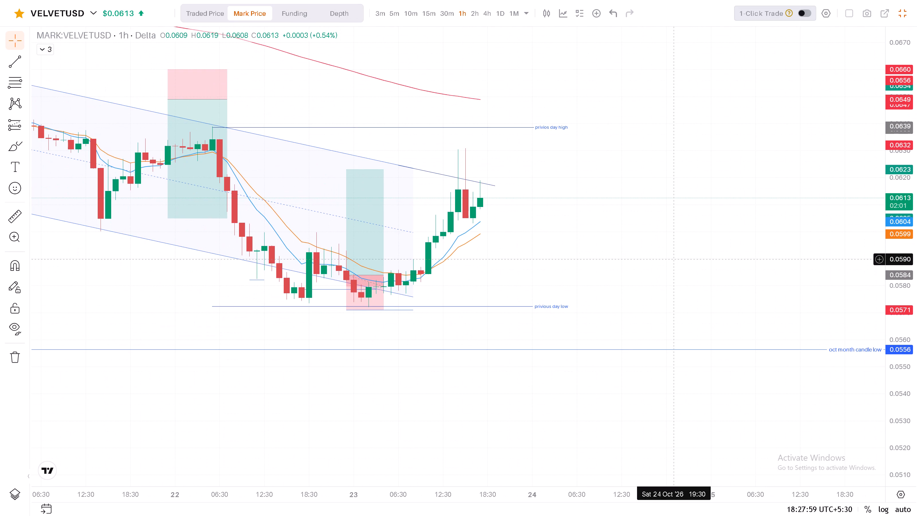
pyautogui.moveTo(676, 259); pyautogui.dragTo(687, 269)
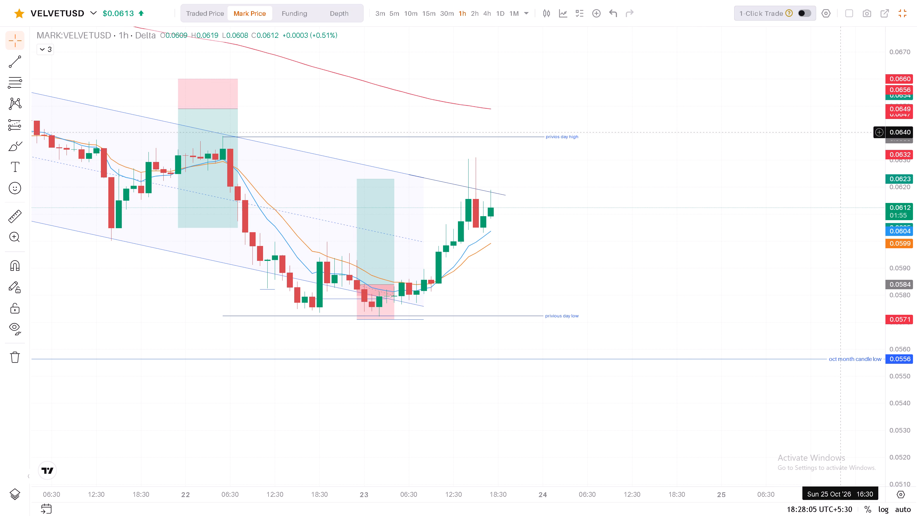
pyautogui.click(905, 13)
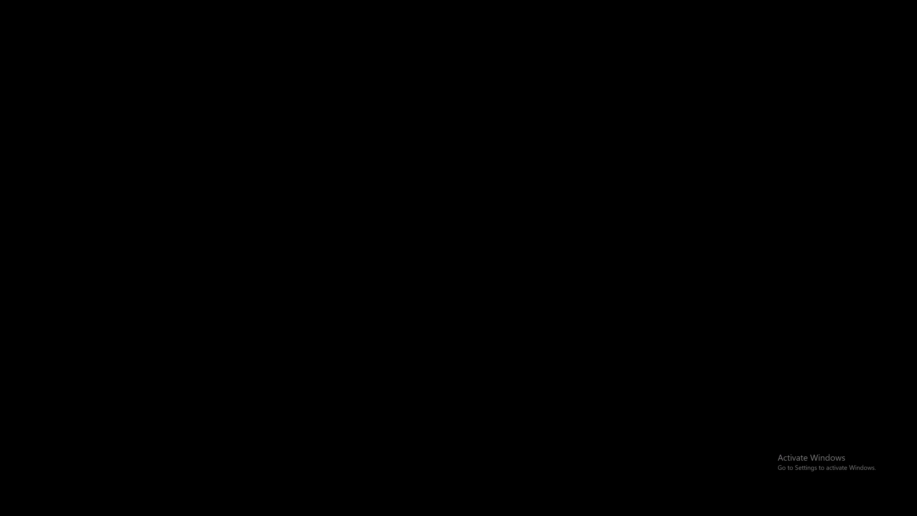
# Review the open orders list and open the ALTUSD contract from its pending limit order.
pyautogui.scroll(-5, 630, 88)
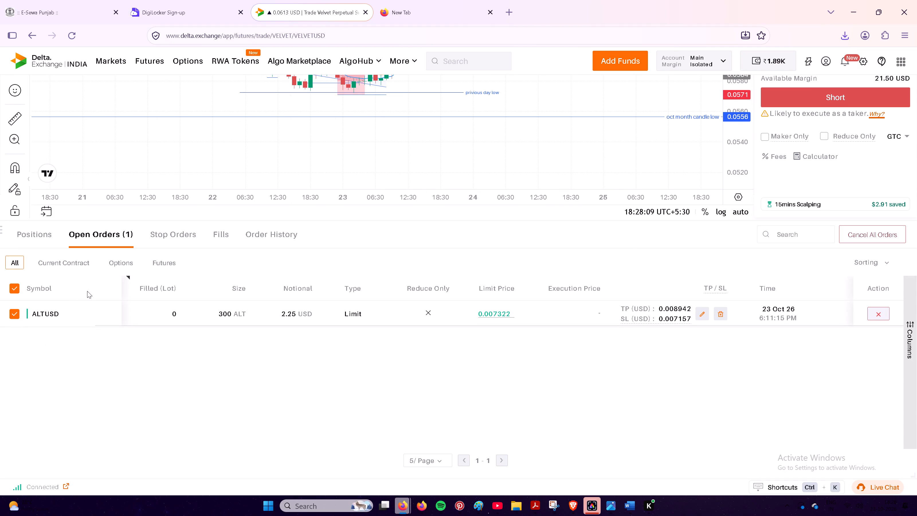
pyautogui.moveTo(168, 324); pyautogui.dragTo(47, 331)
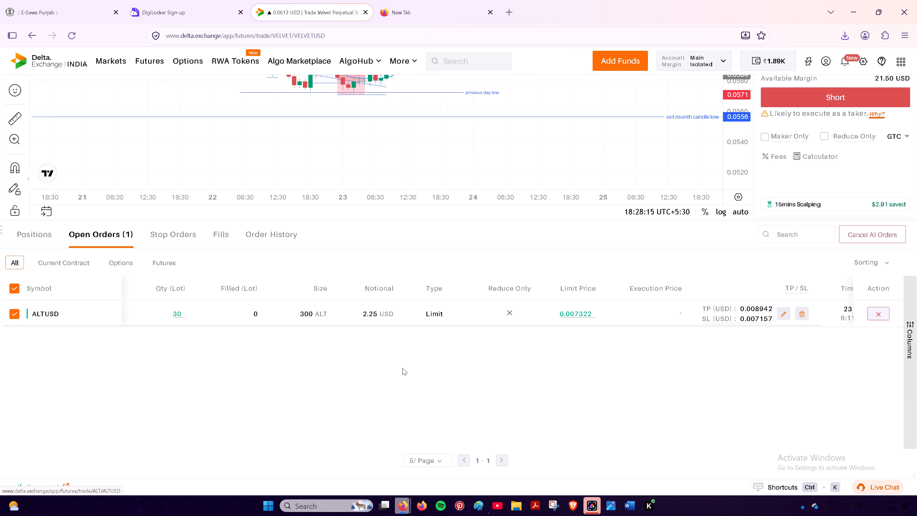
pyautogui.scroll(8, 412, 371)
pyautogui.scroll(-6, 800, 370)
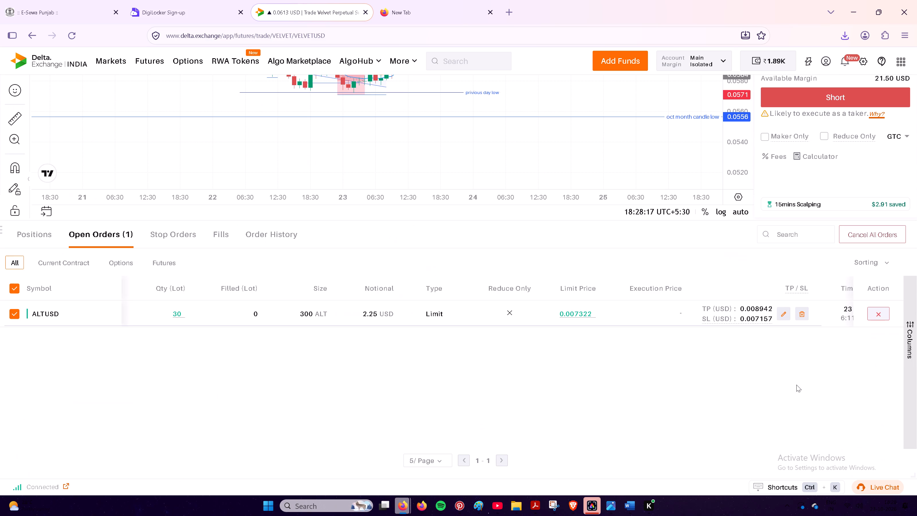
pyautogui.click(41, 312)
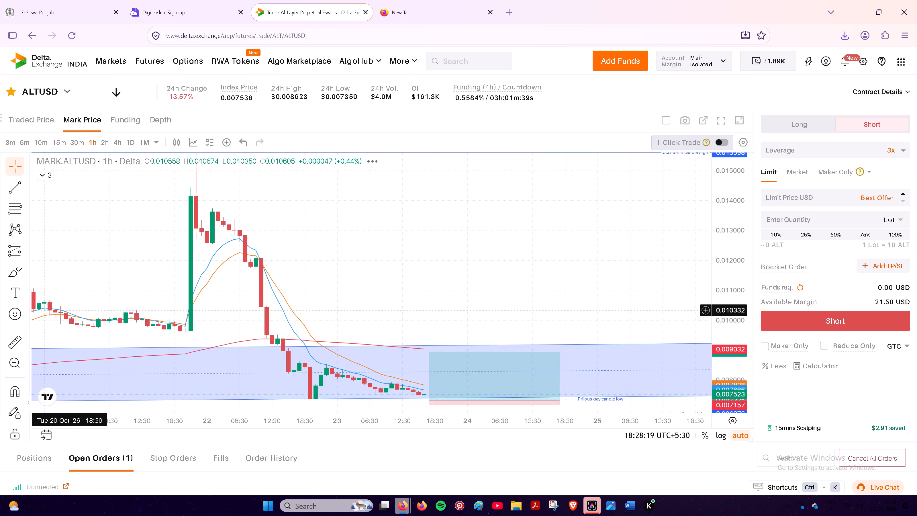
# Examine the ALTUSD 1h chart around the pending buy order, its target and stop zones, and the marked lows.
pyautogui.moveTo(722, 337); pyautogui.dragTo(721, 281)
pyautogui.moveTo(560, 309); pyautogui.dragTo(553, 193)
pyautogui.moveTo(724, 358); pyautogui.dragTo(709, 216)
pyautogui.moveTo(476, 243); pyautogui.dragTo(476, 200)
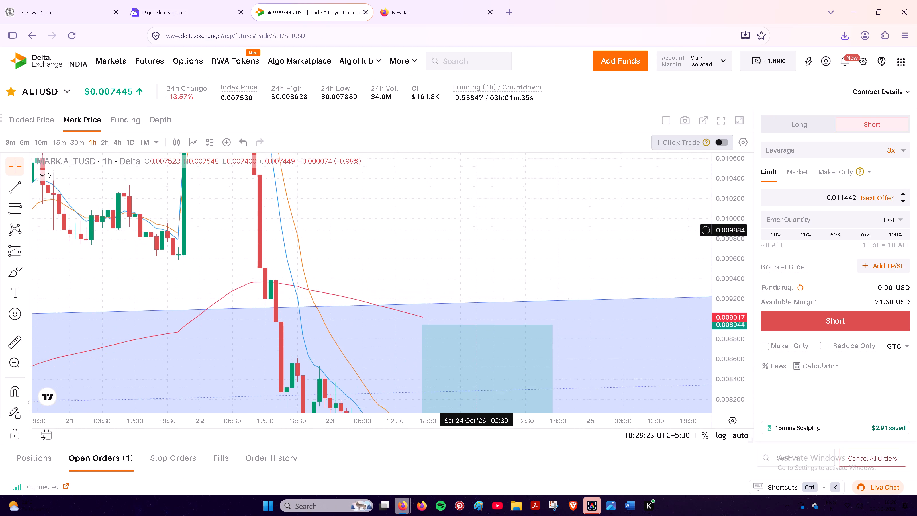
pyautogui.moveTo(476, 200); pyautogui.dragTo(476, 166)
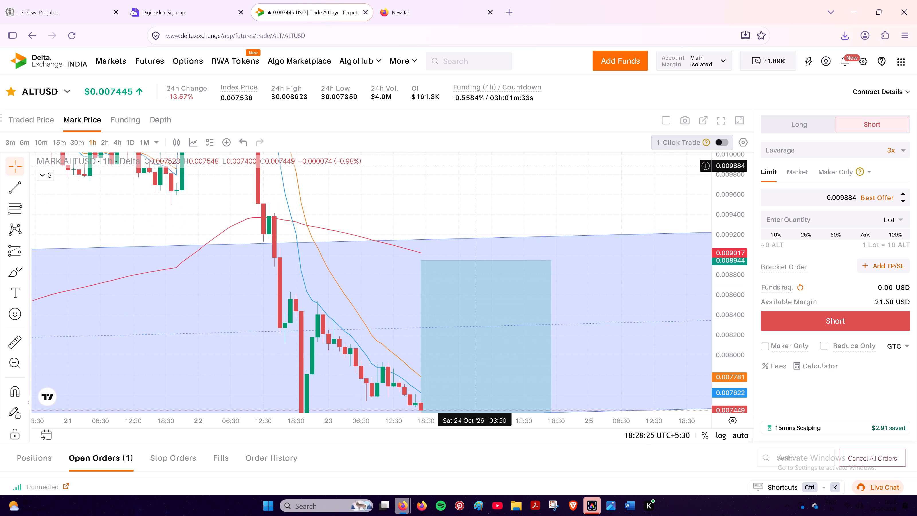
pyautogui.moveTo(603, 190); pyautogui.dragTo(532, 95)
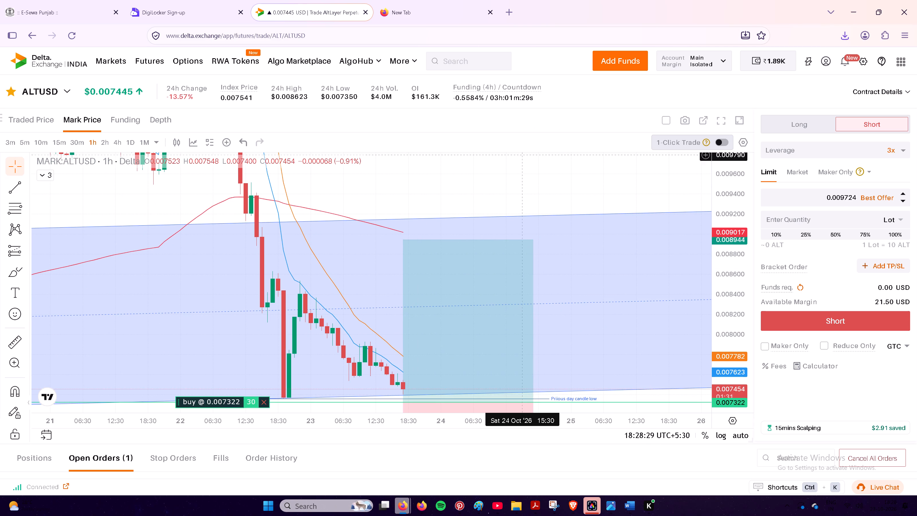
pyautogui.moveTo(630, 404); pyautogui.dragTo(565, 320)
pyautogui.scroll(-2, 591, 365)
pyautogui.moveTo(601, 352); pyautogui.dragTo(615, 346)
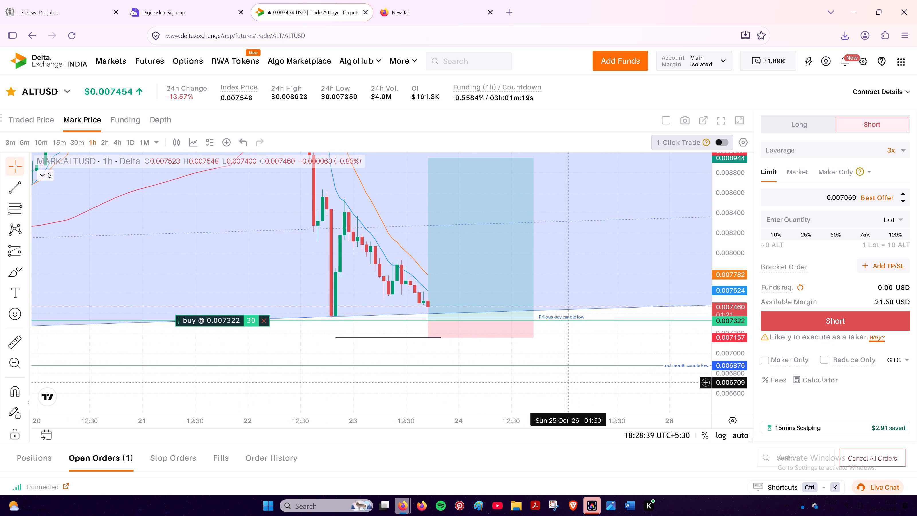
# Search the contract watchlist for "vel" and switch to the VELVETUSD perpetual.
pyautogui.click(32, 91)
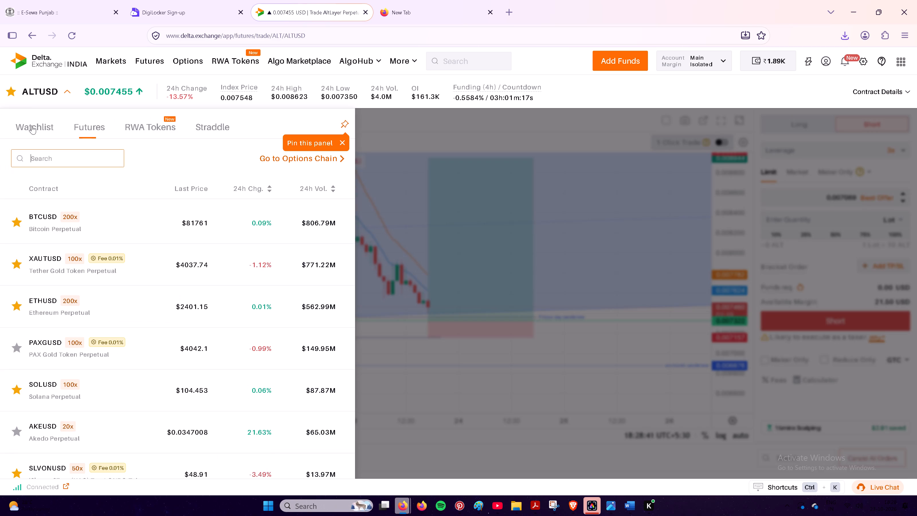
pyautogui.click(32, 126)
pyautogui.scroll(-1, 140, 281)
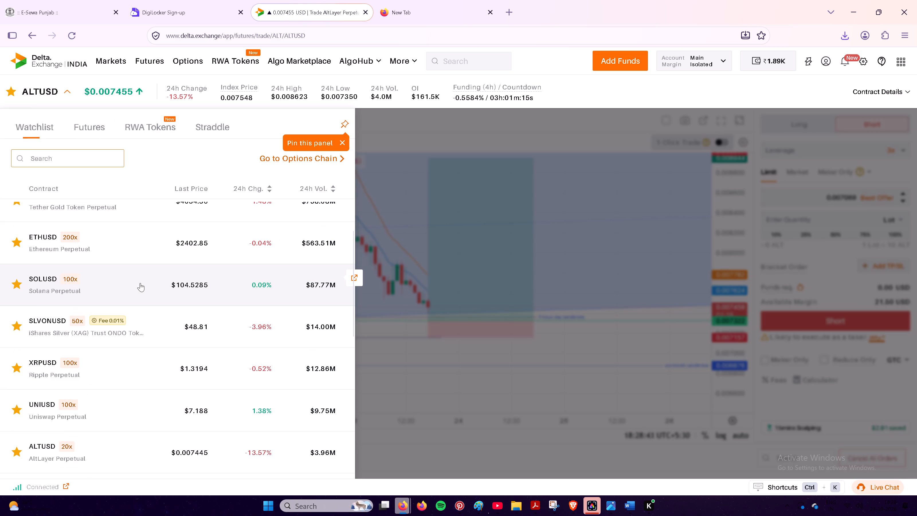
pyautogui.click(83, 162)
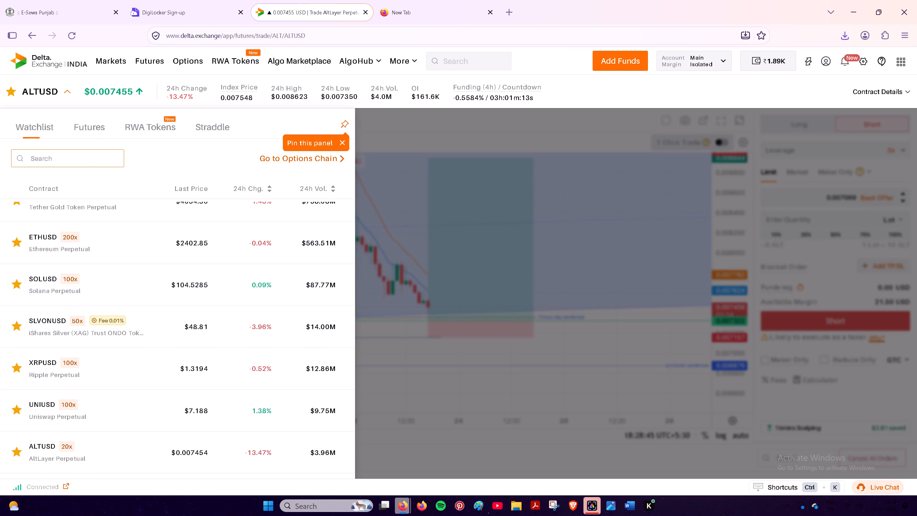
pyautogui.write('vel')
pyautogui.click(90, 237)
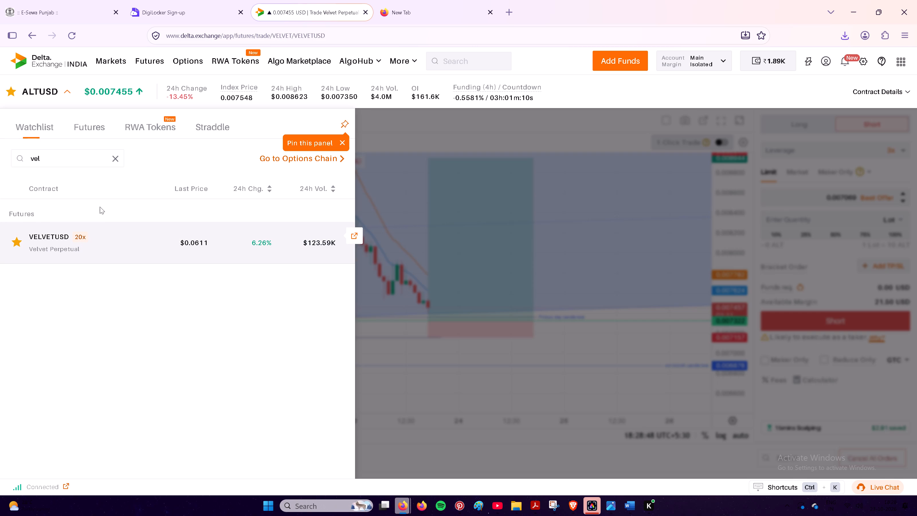
# Examine the VELVETUSD 1h chart in full screen, with the price scale compressed to show the channel and previous day levels.
pyautogui.click(719, 124)
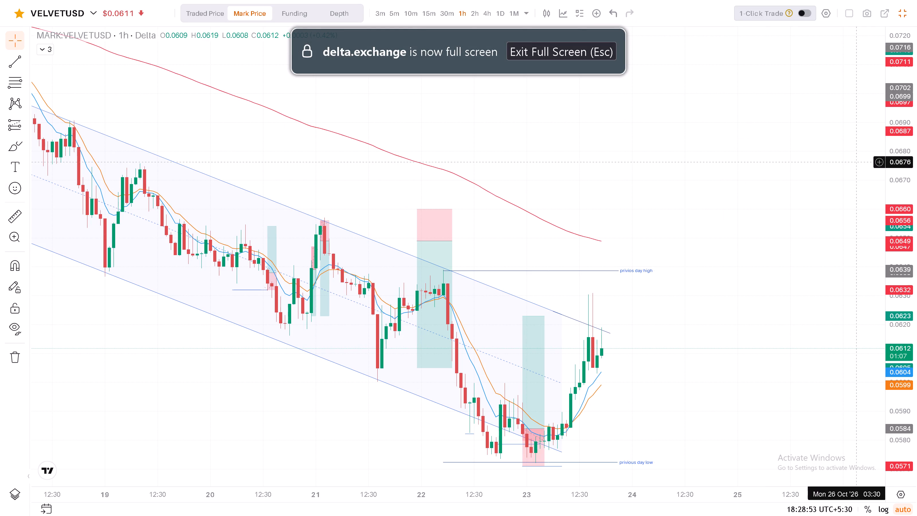
pyautogui.moveTo(895, 104); pyautogui.dragTo(906, 262)
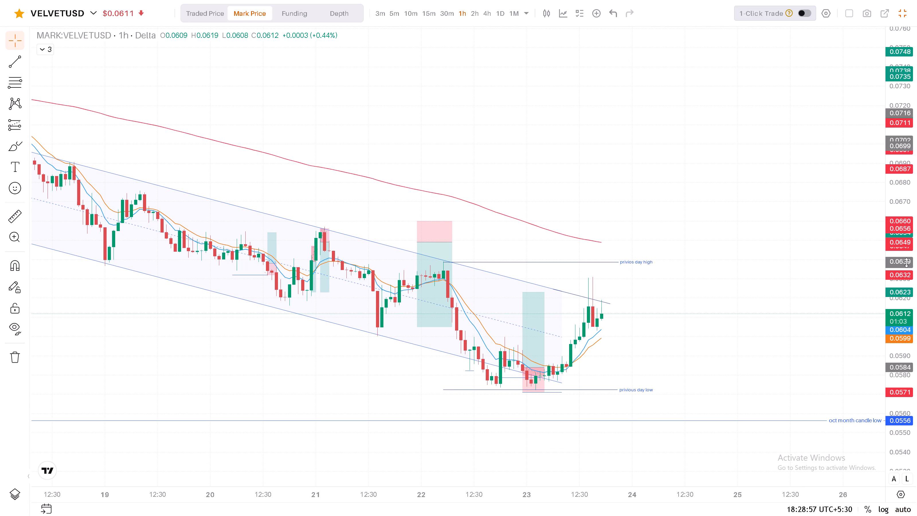
pyautogui.moveTo(765, 232); pyautogui.dragTo(689, 173)
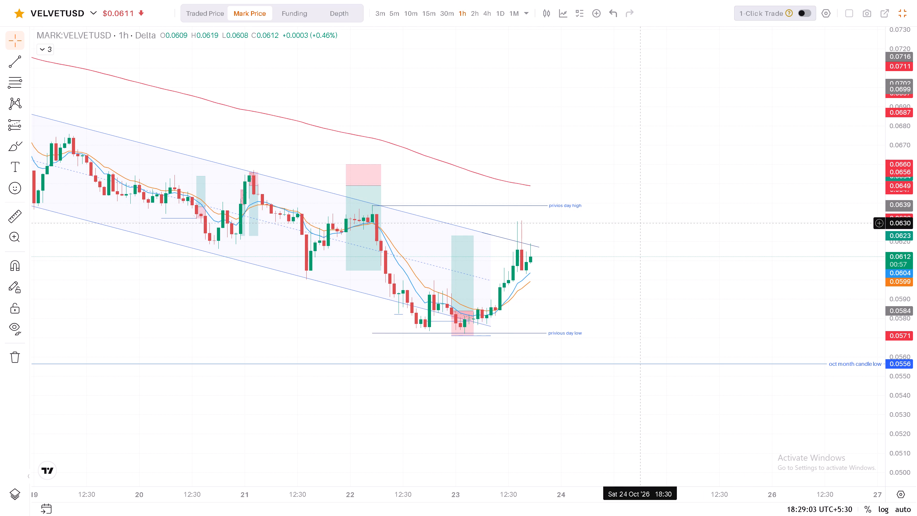
pyautogui.tripleClick(641, 223)
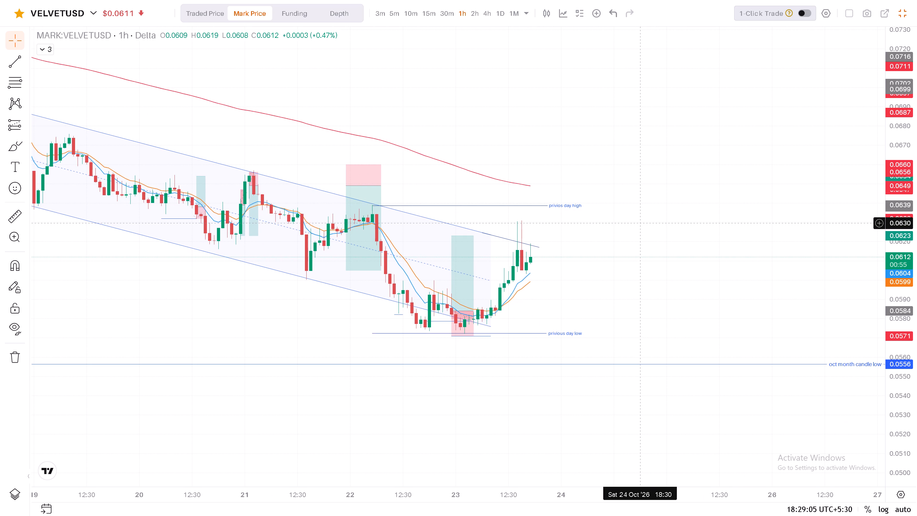
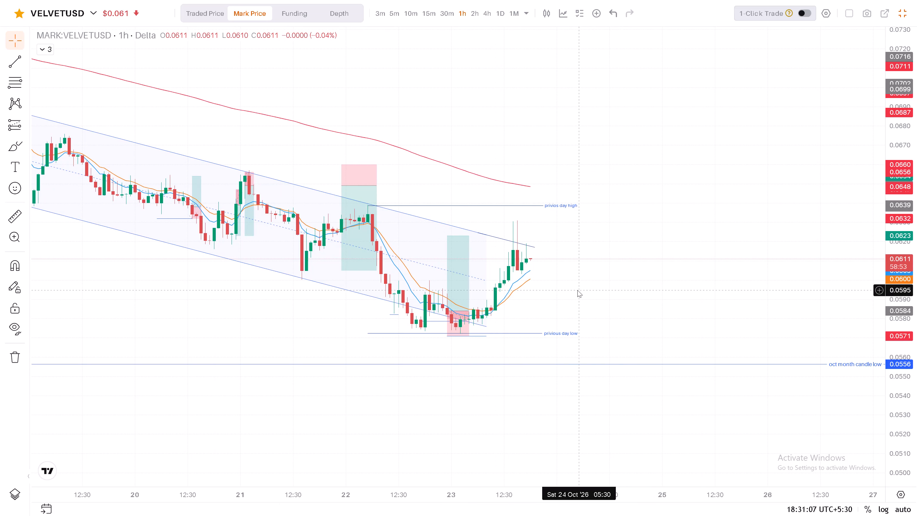
# Switch to YouTube, start the first song in the mix, "KALLA KALLA TAARA", and return to the VELVETUSD chart.
pyautogui.click(501, 505)
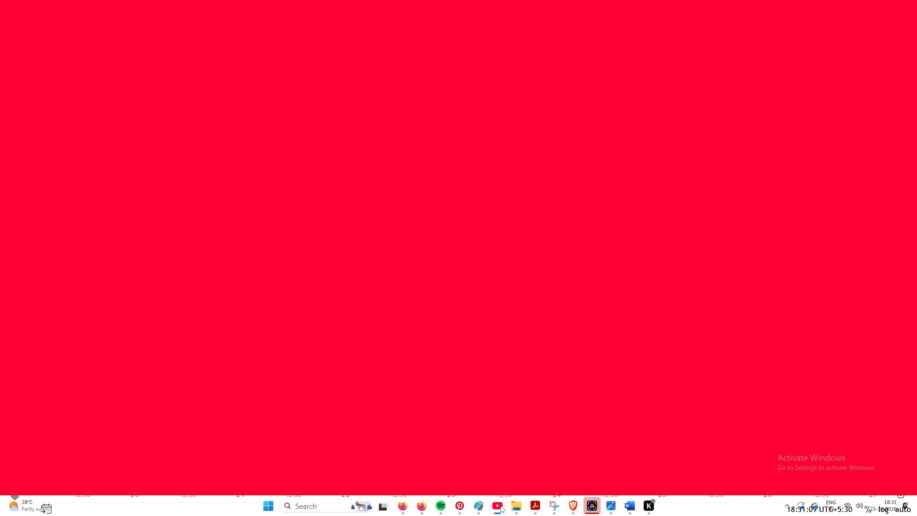
pyautogui.click(724, 130)
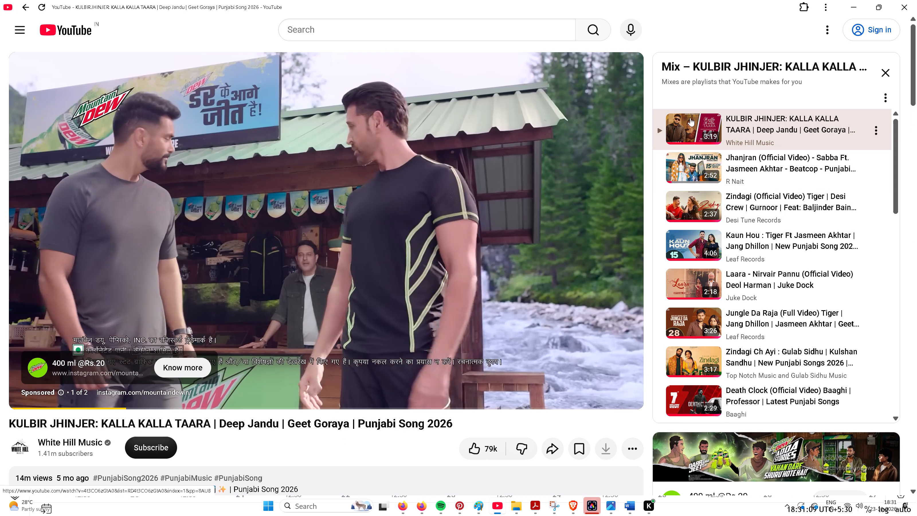
pyautogui.click(690, 120)
pyautogui.click(690, 121)
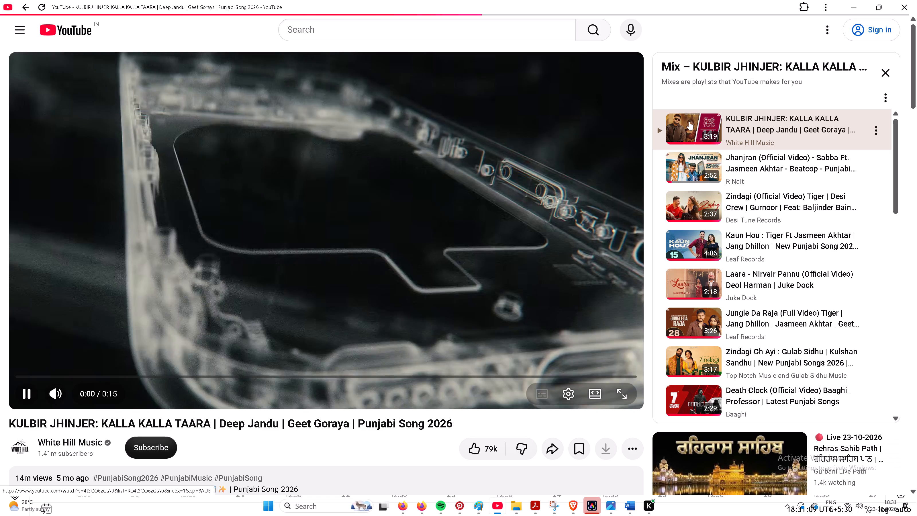
pyautogui.doubleClick(680, 126)
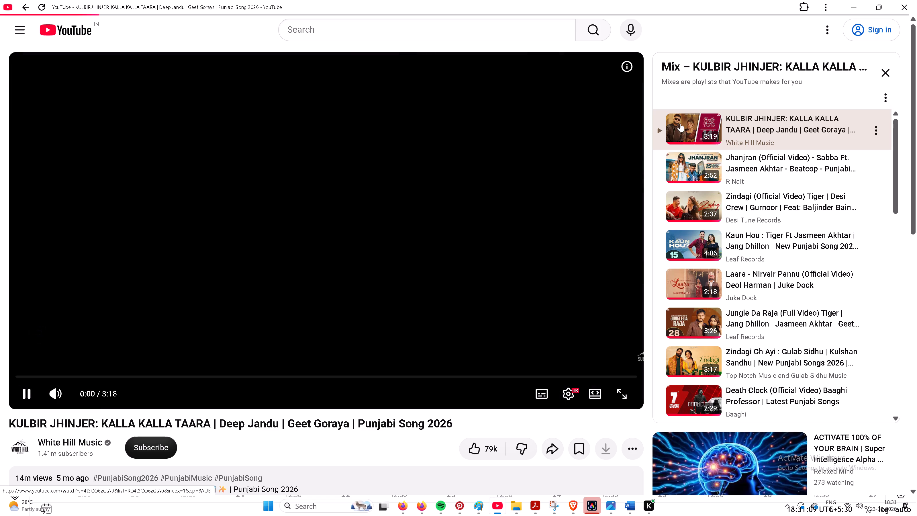
pyautogui.click(680, 123)
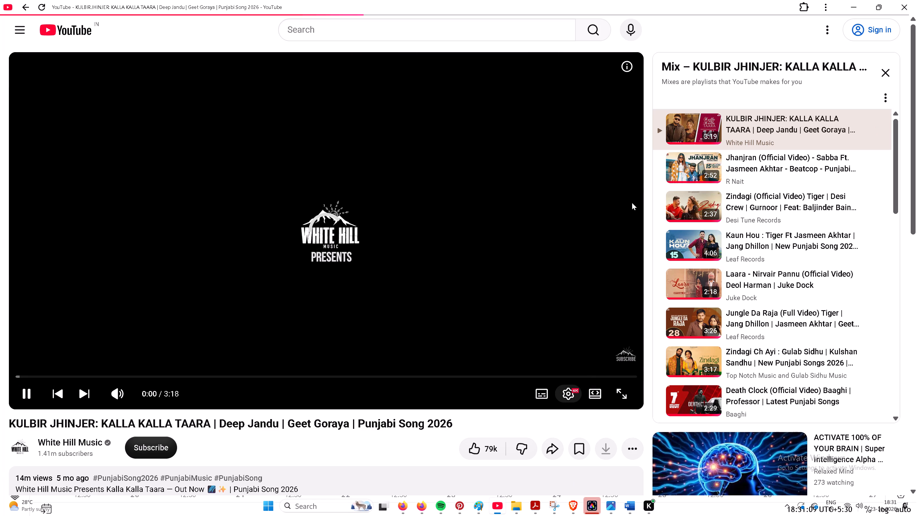
pyautogui.click(493, 511)
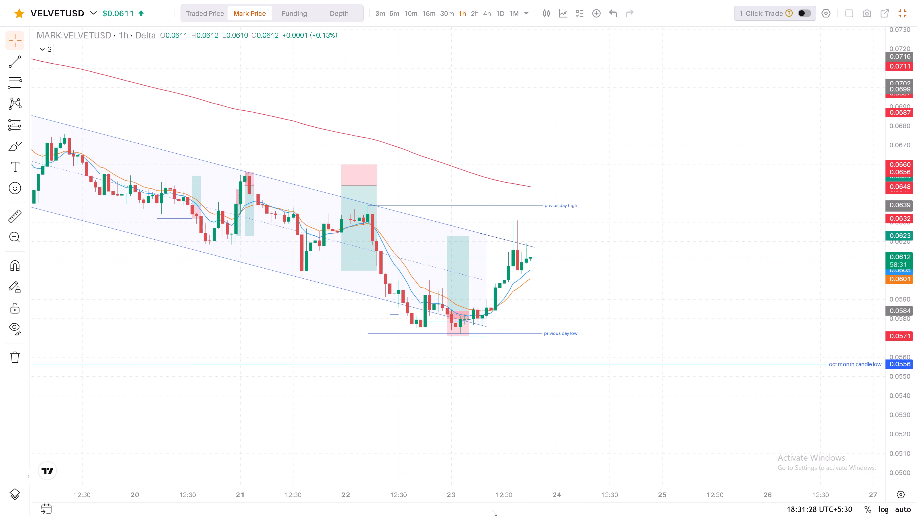
# Leave the full-screen VELVETUSD chart and set the short limit order's quantity to 10% of the available margin.
pyautogui.scroll(2, 547, 166)
pyautogui.moveTo(570, 155); pyautogui.dragTo(595, 113)
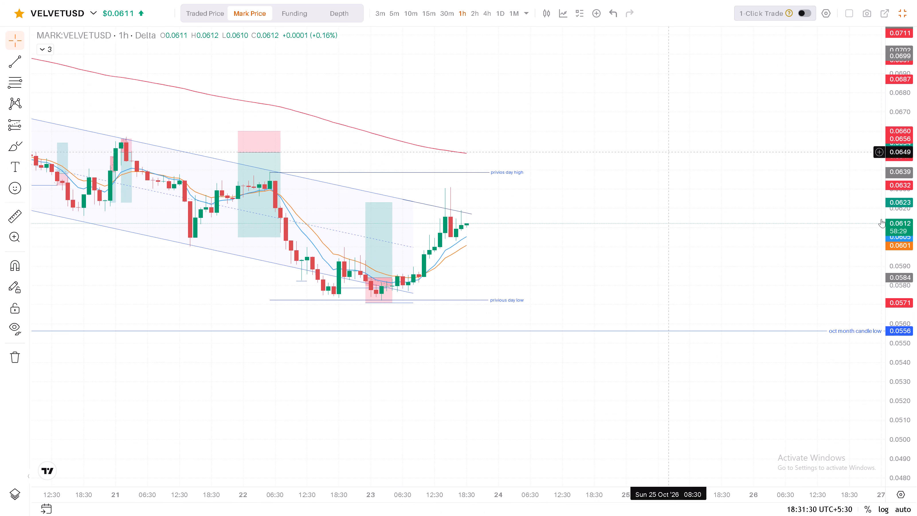
pyautogui.moveTo(890, 227); pyautogui.dragTo(884, 202)
pyautogui.moveTo(548, 145); pyautogui.dragTo(552, 126)
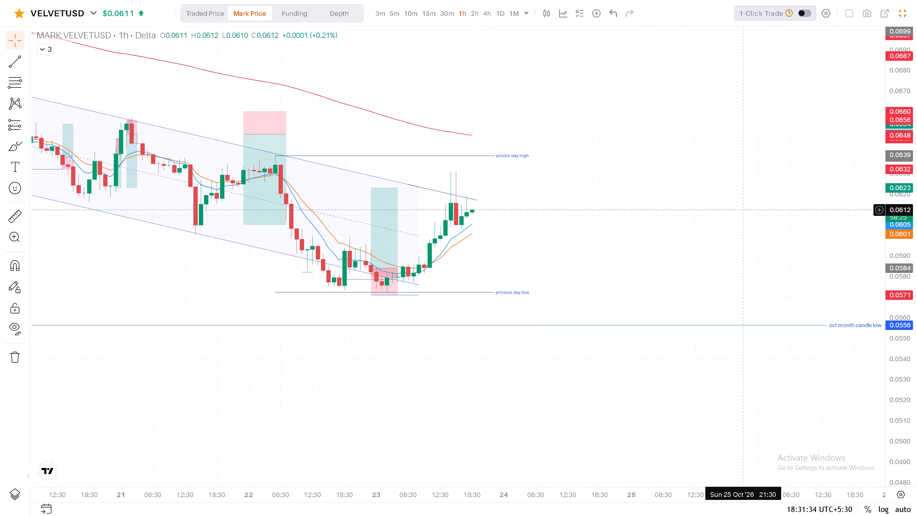
pyautogui.moveTo(893, 331); pyautogui.dragTo(890, 256)
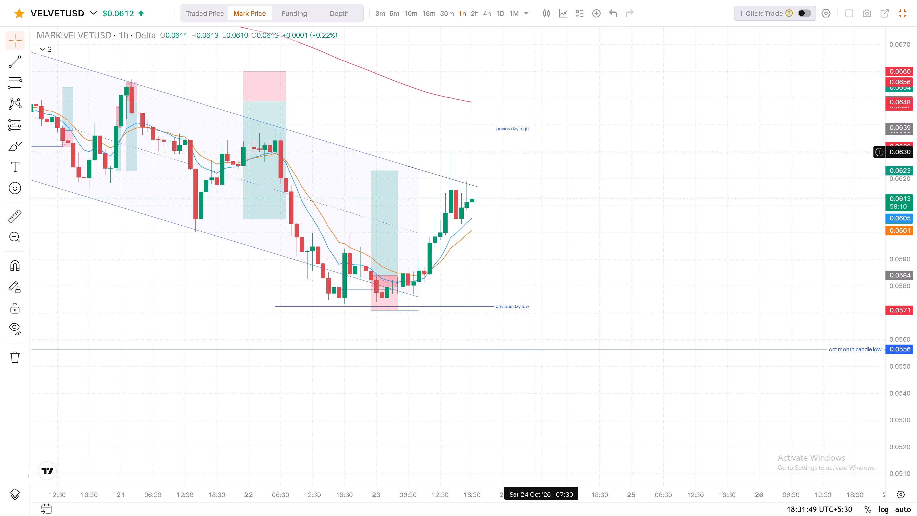
pyautogui.click(906, 16)
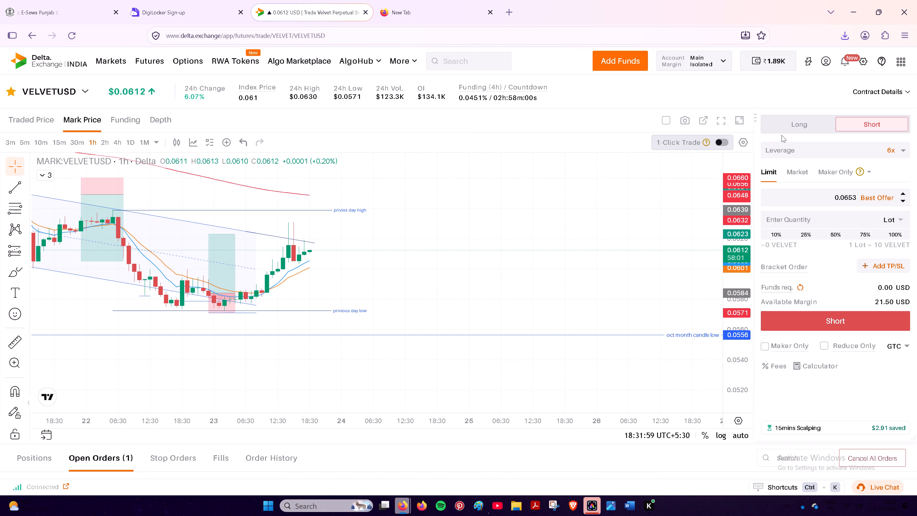
pyautogui.click(778, 232)
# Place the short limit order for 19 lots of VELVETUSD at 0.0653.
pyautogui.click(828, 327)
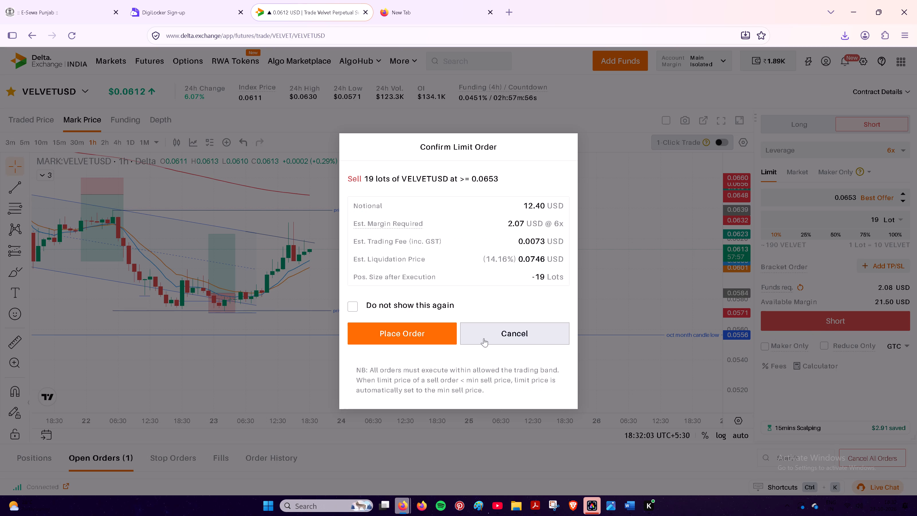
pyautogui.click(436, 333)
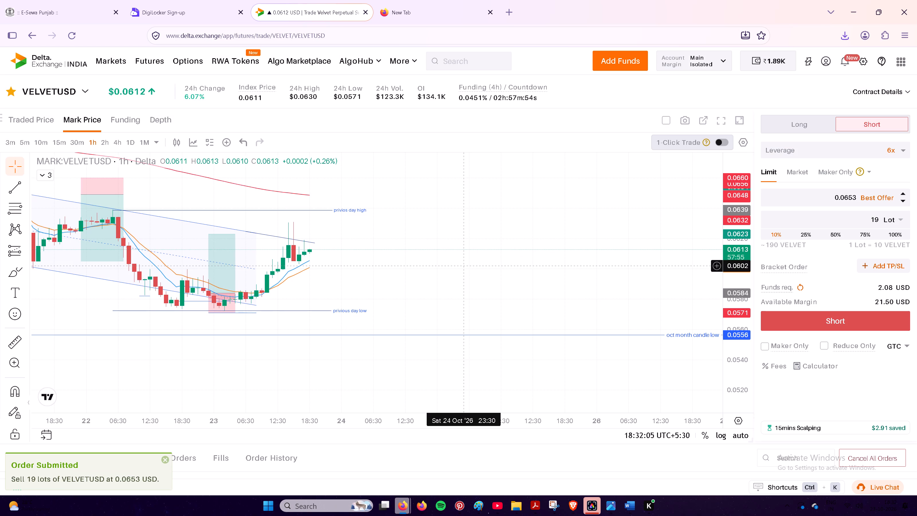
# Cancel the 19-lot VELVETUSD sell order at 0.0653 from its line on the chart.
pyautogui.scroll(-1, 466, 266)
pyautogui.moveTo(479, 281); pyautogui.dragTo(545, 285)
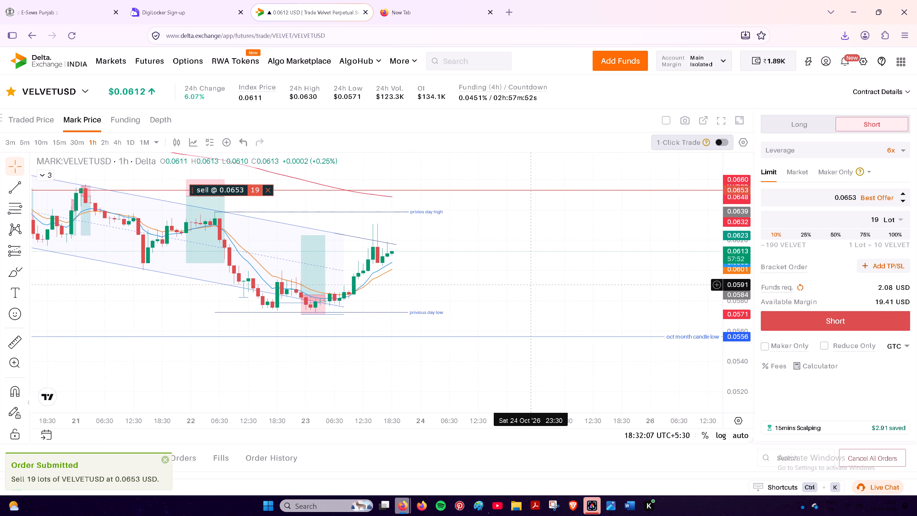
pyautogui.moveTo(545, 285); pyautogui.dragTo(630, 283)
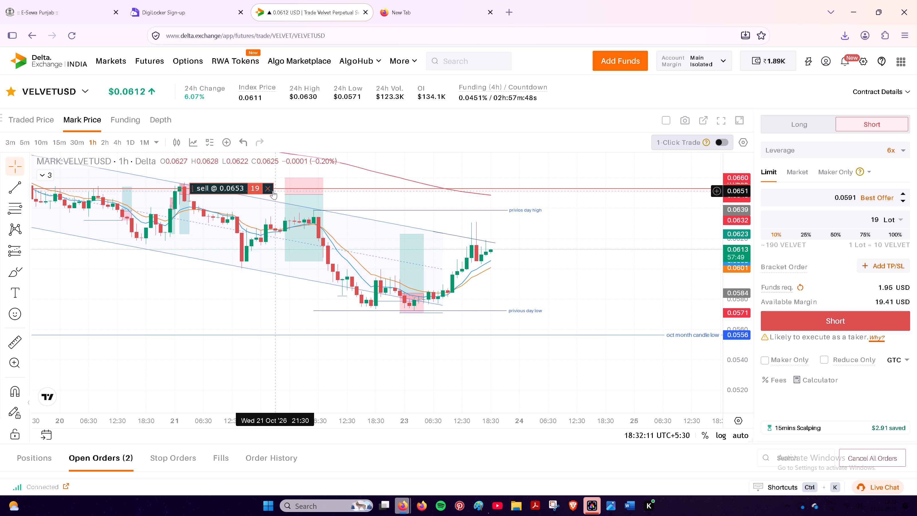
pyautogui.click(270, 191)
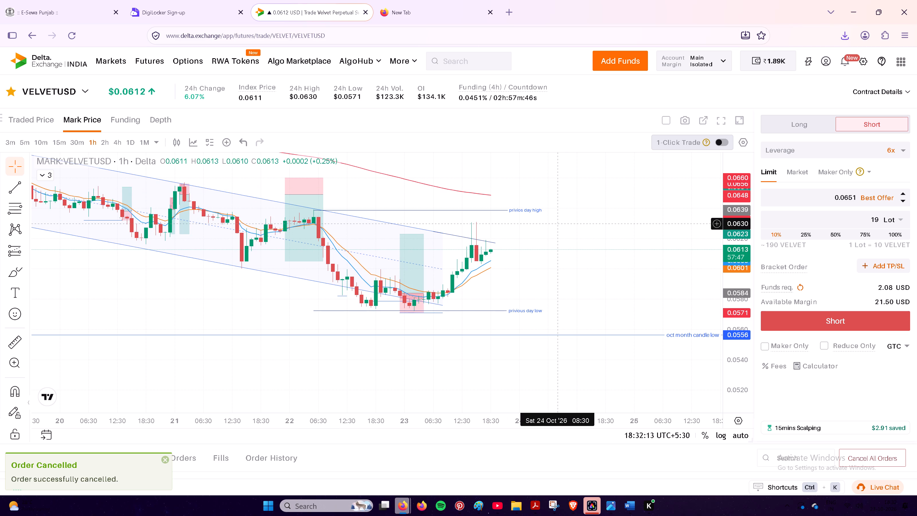
# Set the limit price to 0.0630 and place the short order for 19 lots of VELVETUSD.
pyautogui.click(822, 201)
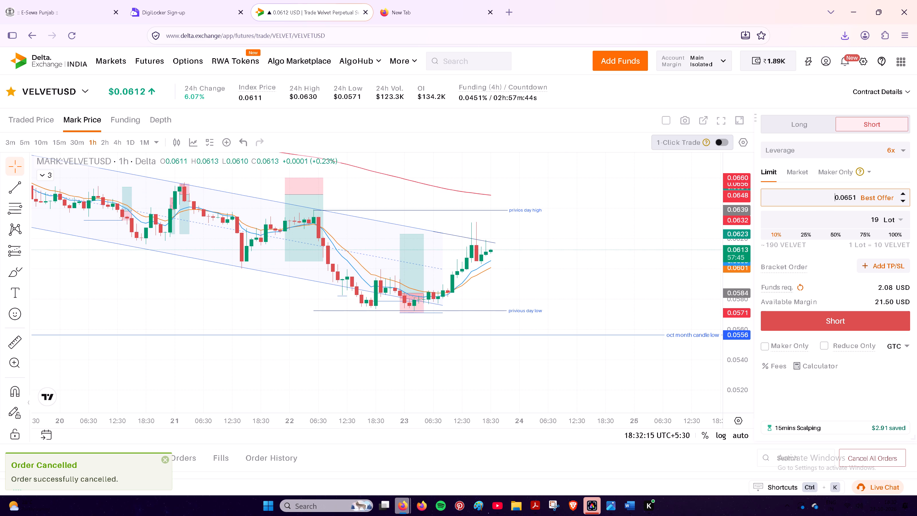
pyautogui.press('Right')
pyautogui.press('Right')
pyautogui.press('Right')
pyautogui.press('Right')
pyautogui.press('Right')
pyautogui.press('Right')
pyautogui.press('Right')
pyautogui.press('BackSpace')
pyautogui.press('BackSpace')
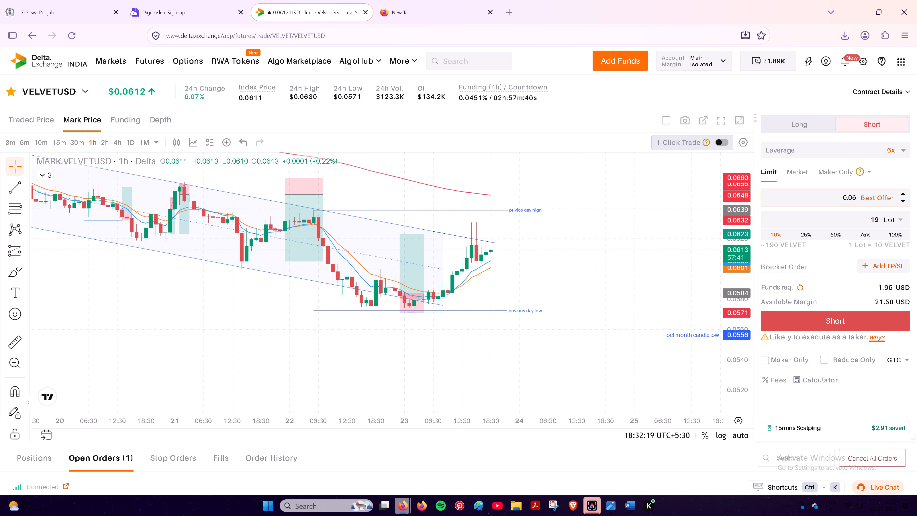
pyautogui.write('30')
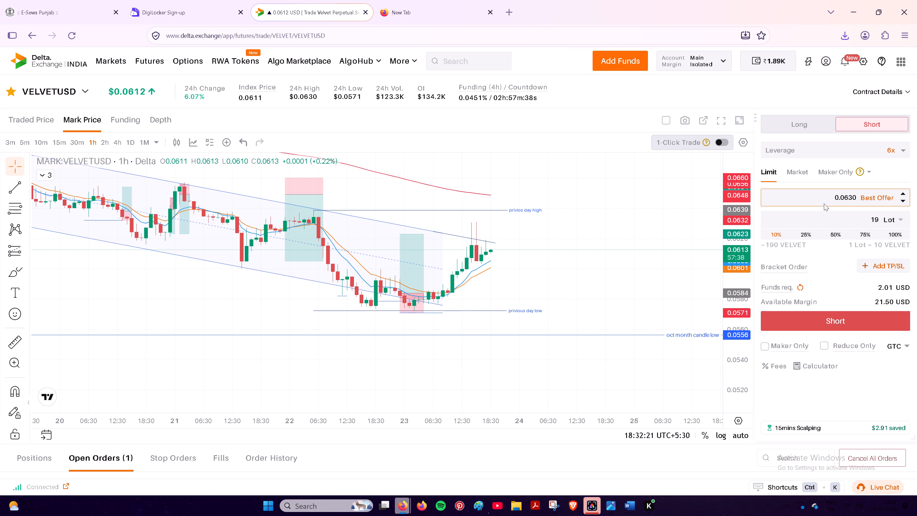
pyautogui.click(810, 325)
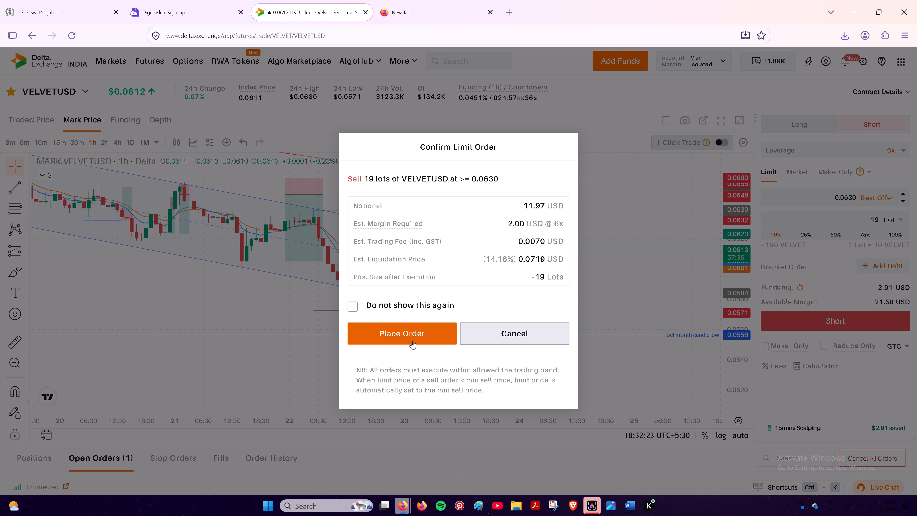
pyautogui.click(412, 340)
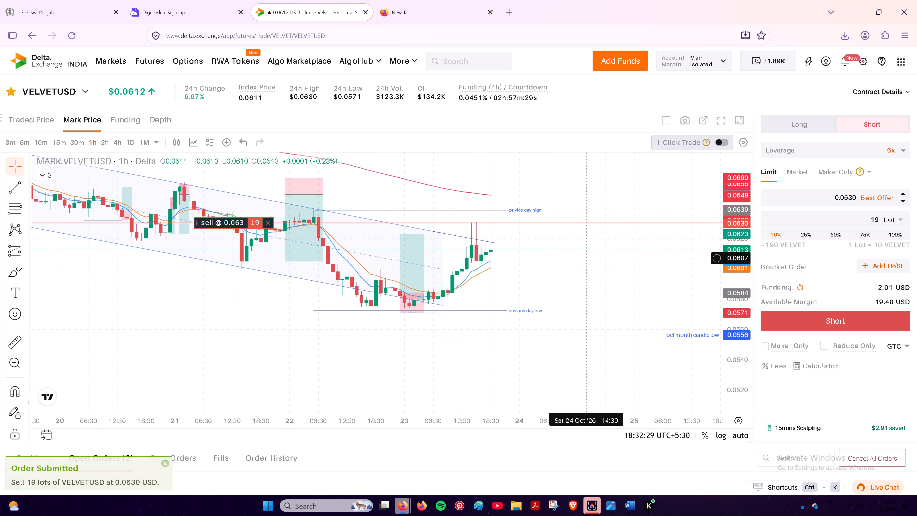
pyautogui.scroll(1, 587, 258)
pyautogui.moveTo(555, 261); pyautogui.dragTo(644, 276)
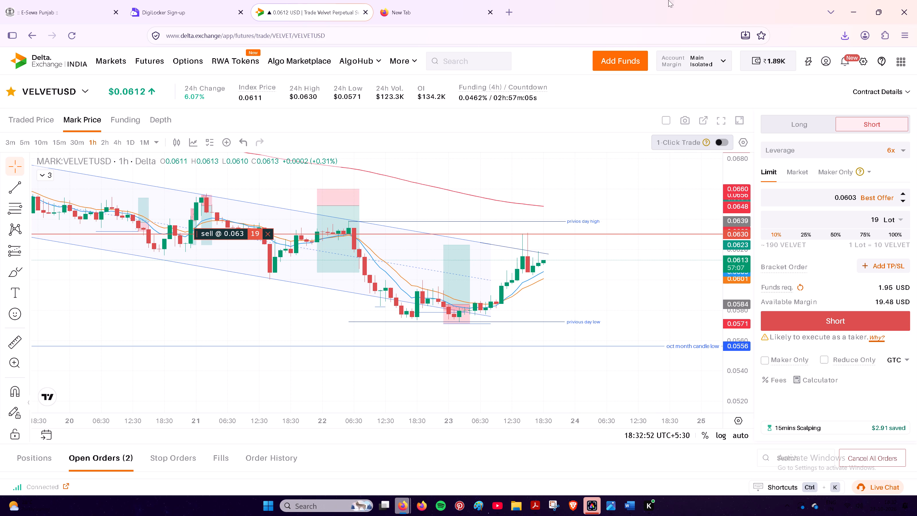
# Switch to the empty new browser tab.
pyautogui.click(399, 0)
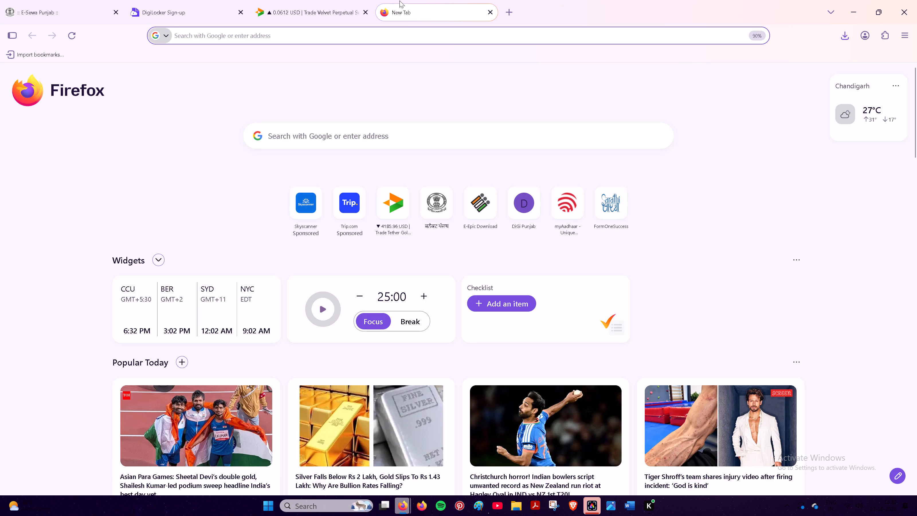
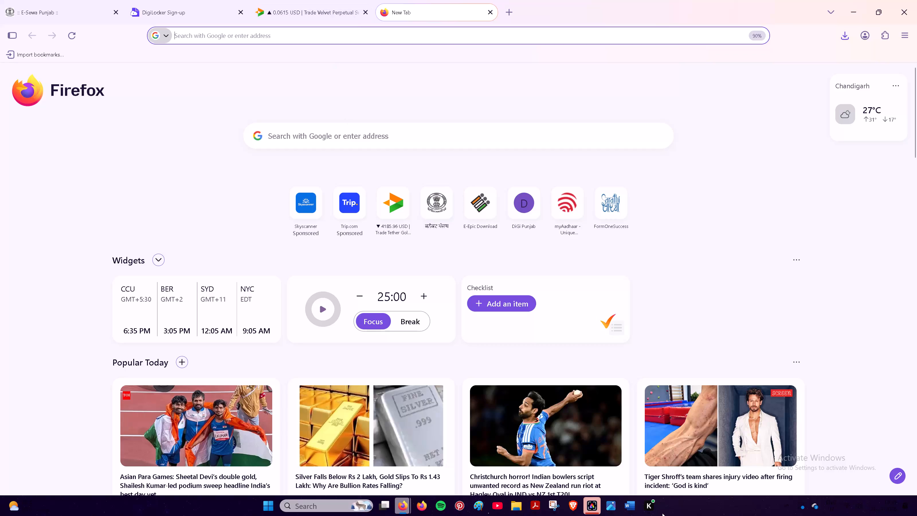
# Switch to YouTube and play KULBIR JHINJER: KALLA KALLA TAARA from the mix playlist, then put the player window away.
pyautogui.click(496, 509)
pyautogui.click(709, 126)
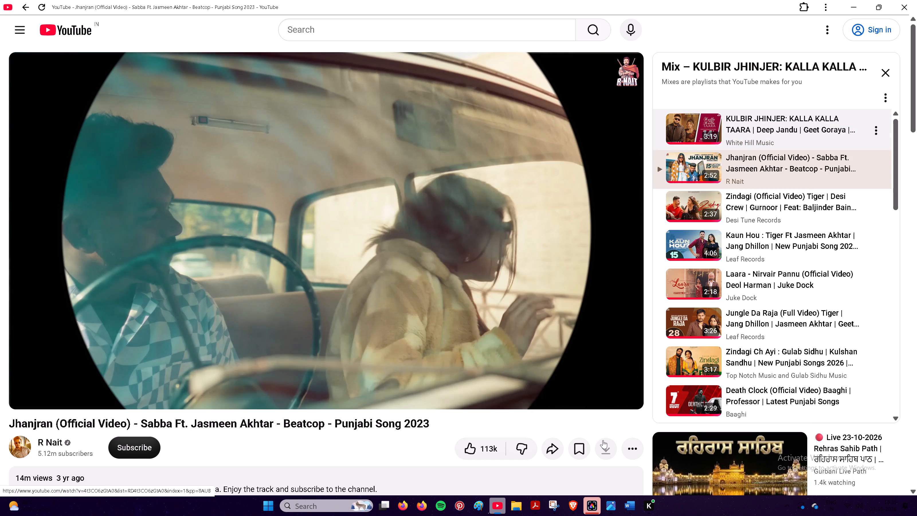
pyautogui.click(494, 510)
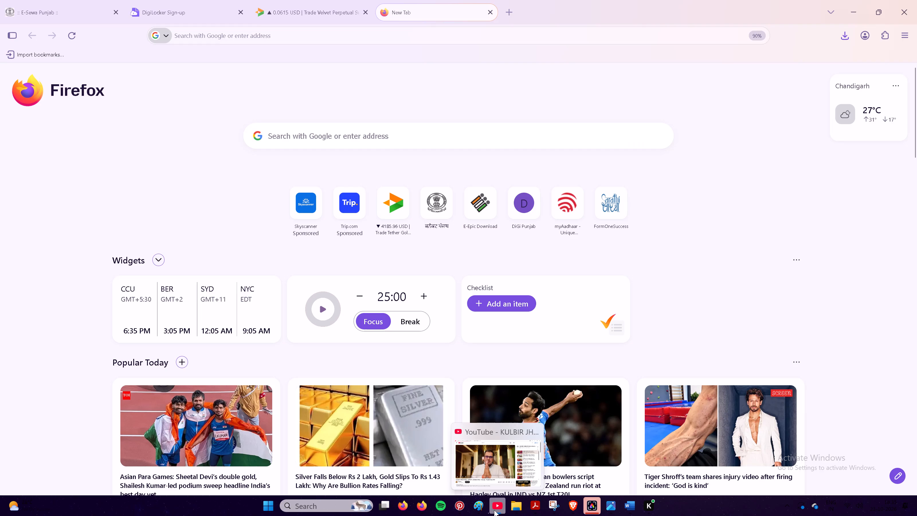
pyautogui.click(494, 510)
pyautogui.tripleClick(713, 124)
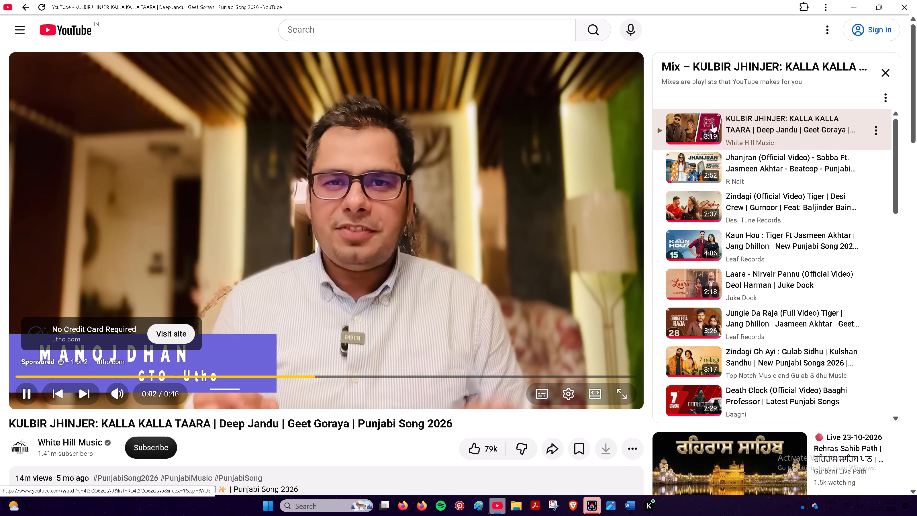
pyautogui.tripleClick(713, 124)
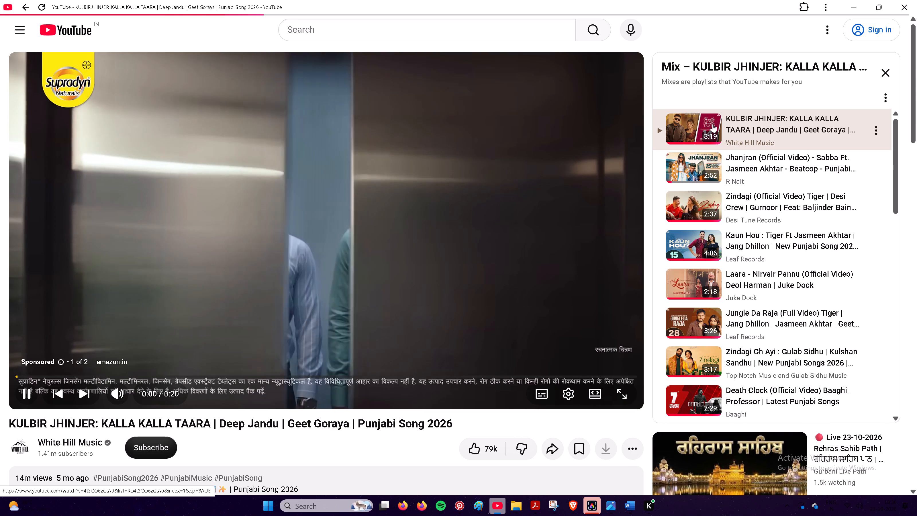
pyautogui.click(713, 124)
pyautogui.click(713, 124)
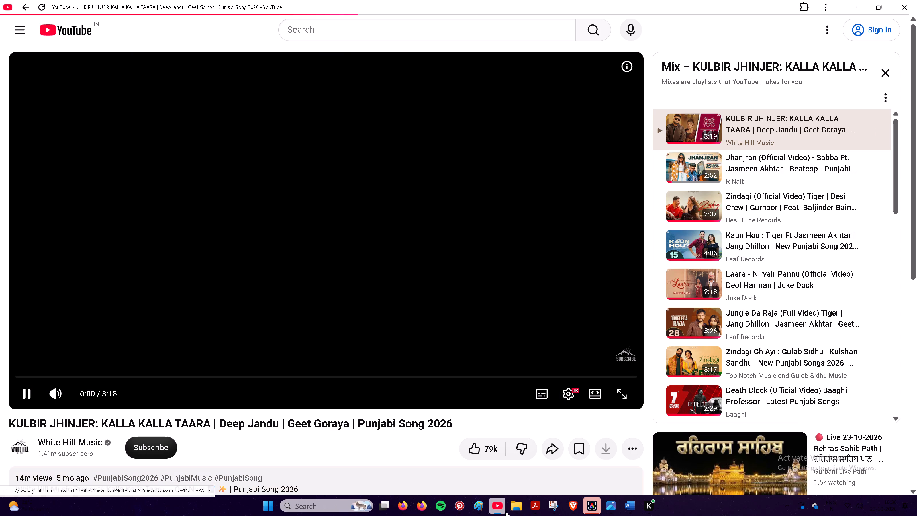
pyautogui.click(499, 508)
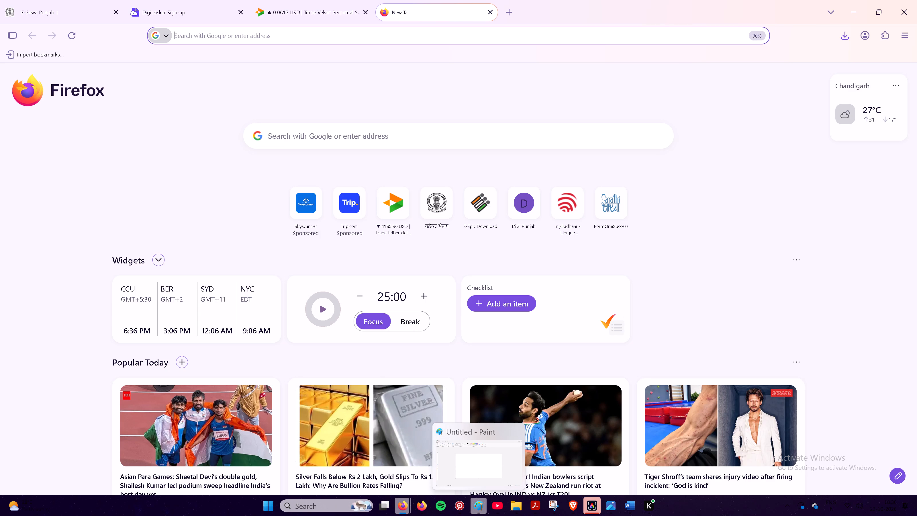
# In the VELVETUSD tab, add a bracket to the pending VELVETUSD order with a Limit stop loss triggered at 0.0649.
pyautogui.click(309, 11)
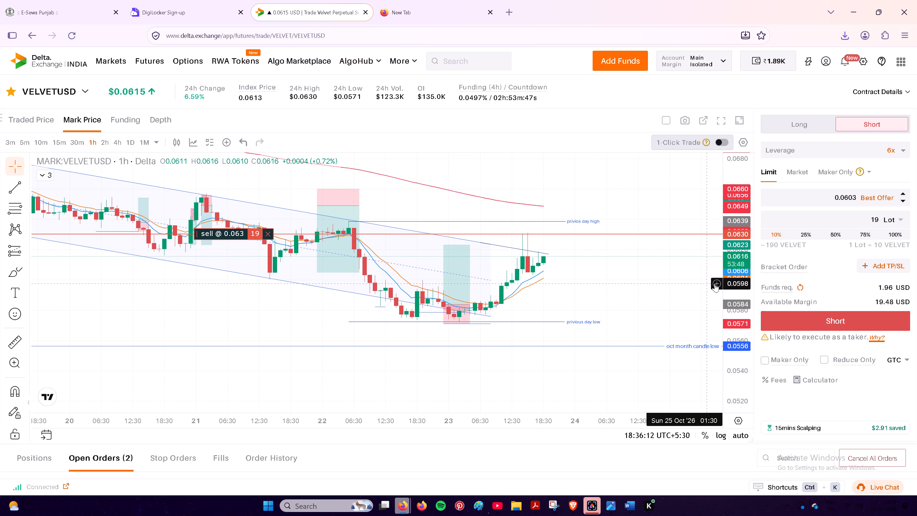
pyautogui.moveTo(732, 288); pyautogui.dragTo(725, 271)
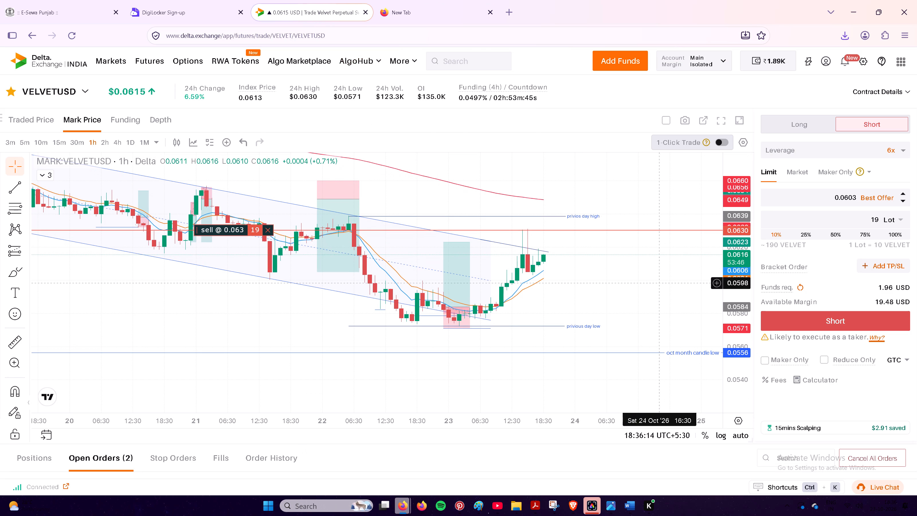
pyautogui.scroll(-1, 649, 282)
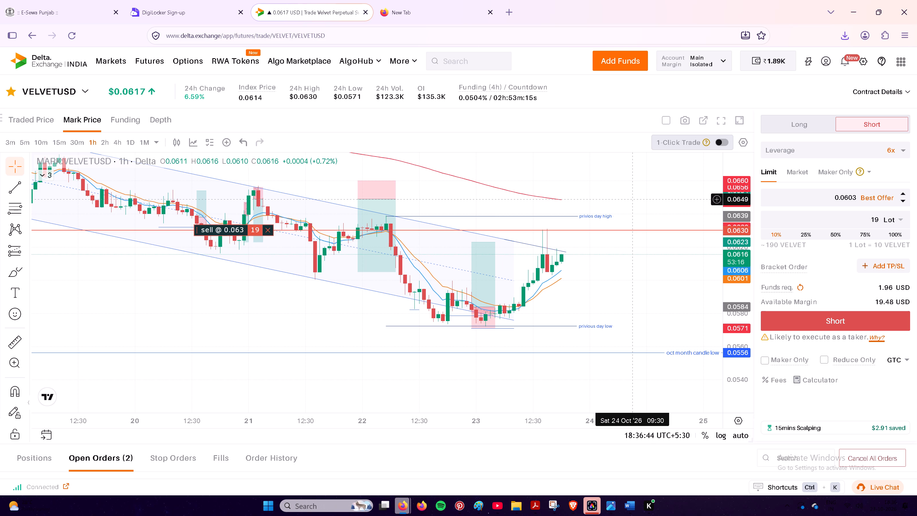
pyautogui.scroll(-4, 756, 374)
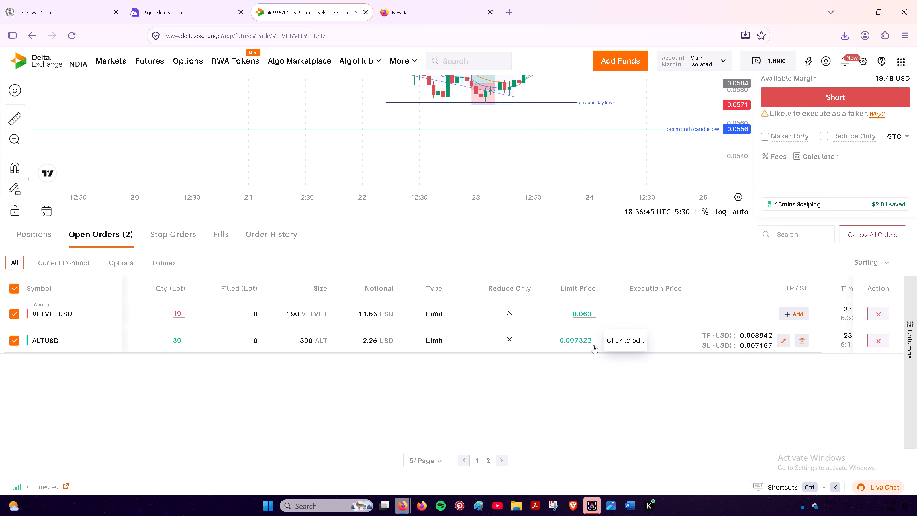
pyautogui.moveTo(592, 353); pyautogui.dragTo(752, 363)
pyautogui.click(714, 315)
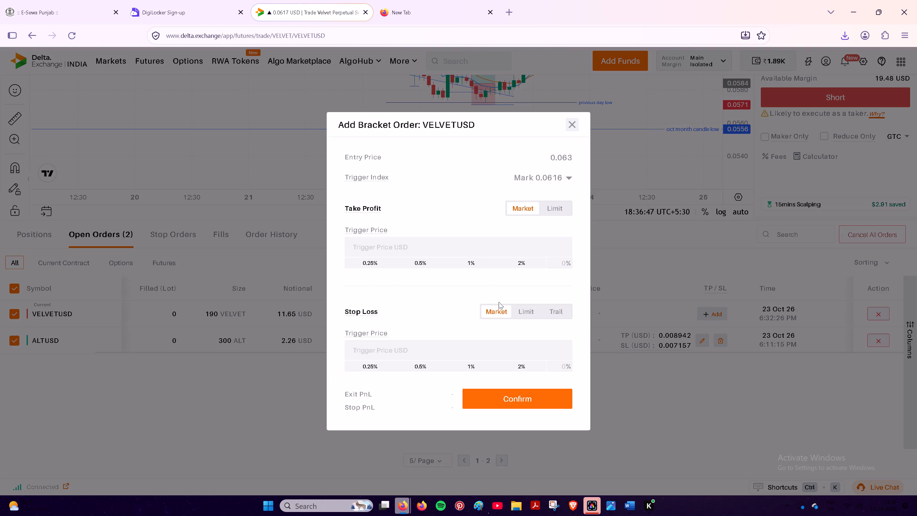
pyautogui.click(527, 311)
pyautogui.click(441, 322)
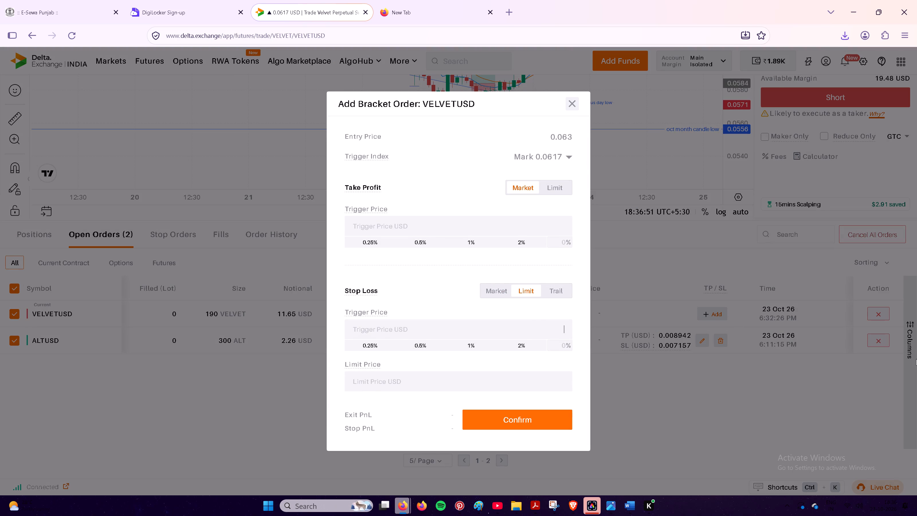
pyautogui.write('0.0')
pyautogui.write('649')
# Set the stop loss limit price to 0.0649 and confirm the VELVETUSD bracket order.
pyautogui.press('Tab')
pyautogui.press('Tab')
pyautogui.press('Tab')
pyautogui.press('Tab')
pyautogui.press('Tab')
pyautogui.press('Tab')
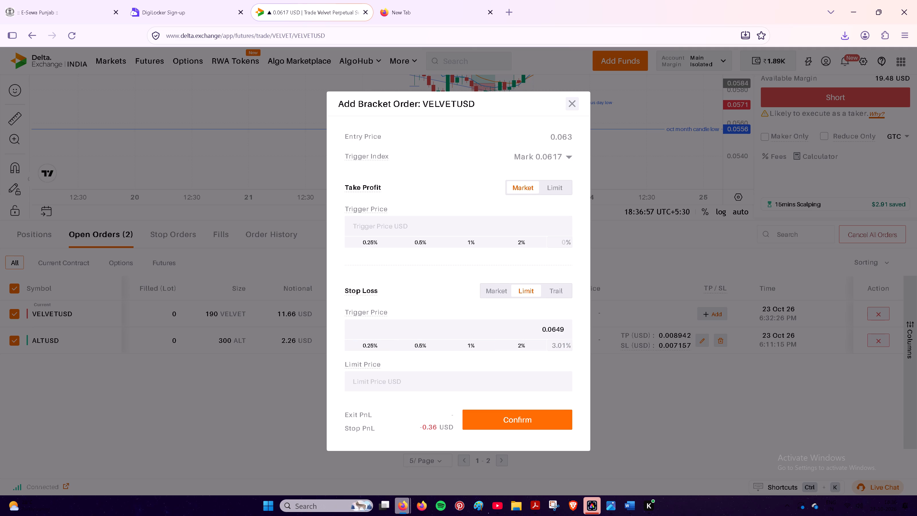
pyautogui.press('Tab')
pyautogui.write('0.0')
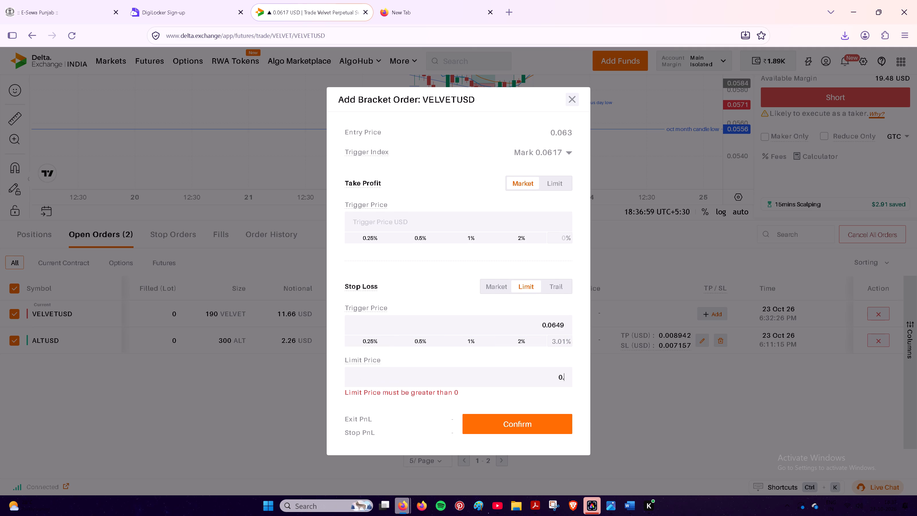
pyautogui.write('64')
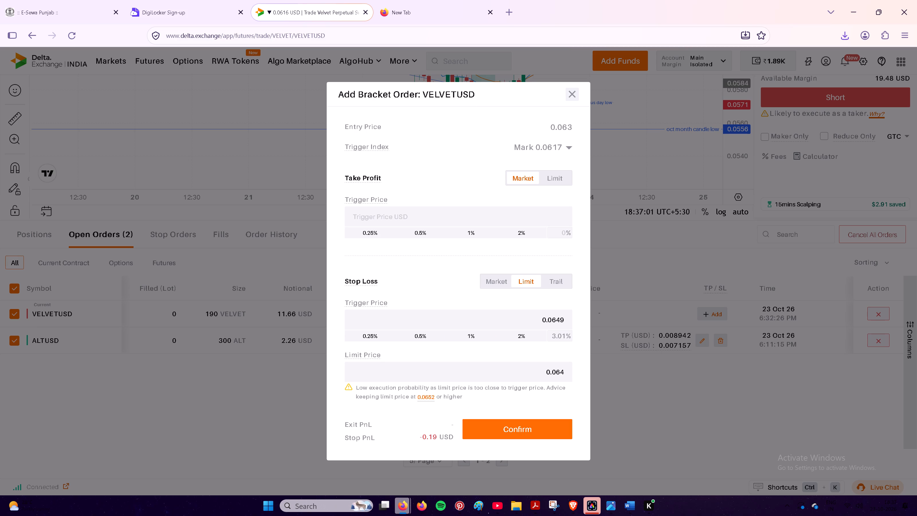
pyautogui.press('9')
pyautogui.click(502, 427)
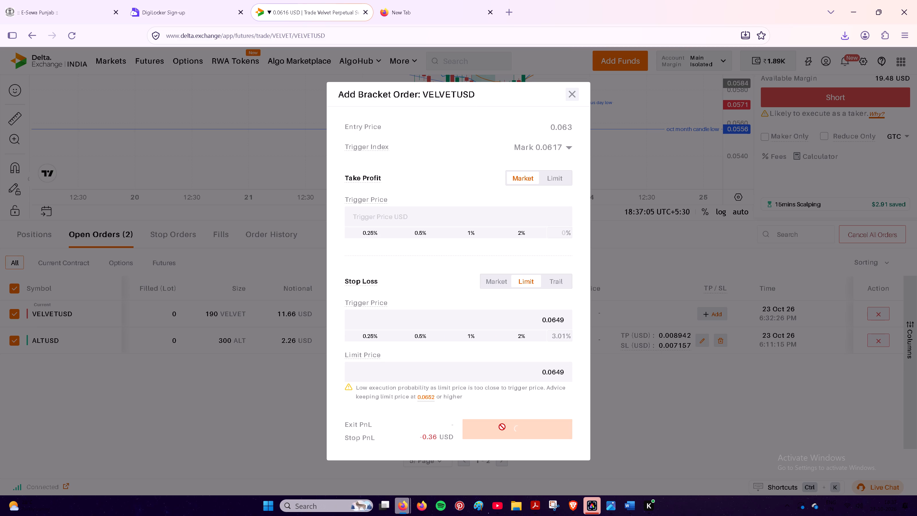
# Review the stop loss settings and Stop PnL in the VELVETUSD bracket order.
pyautogui.scroll(3, 481, 362)
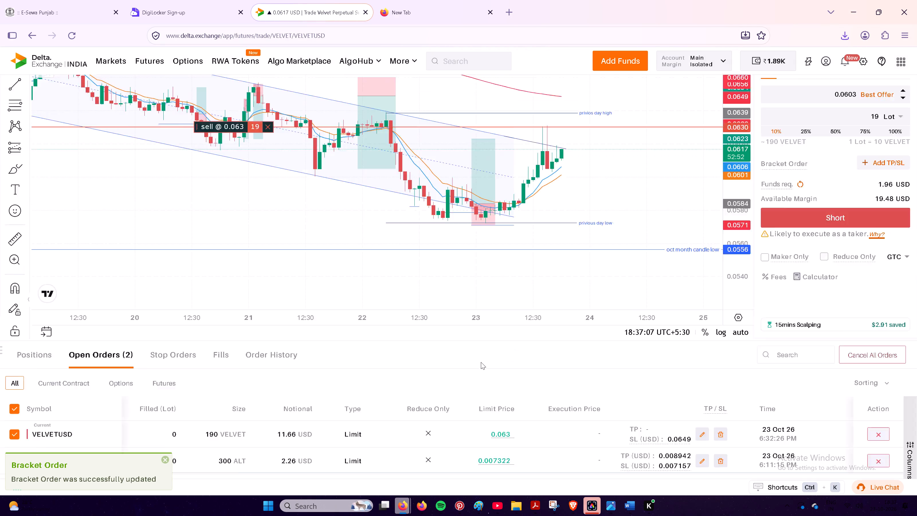
pyautogui.scroll(-3, 722, 431)
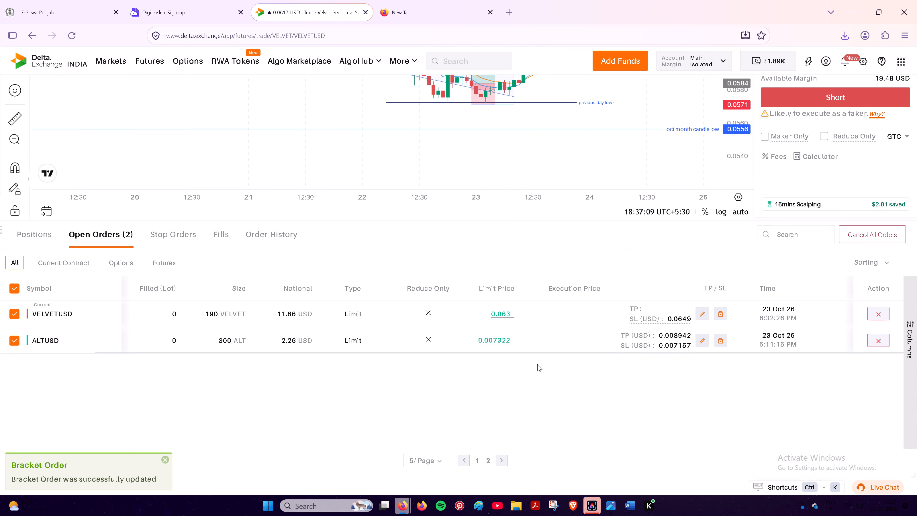
pyautogui.click(701, 311)
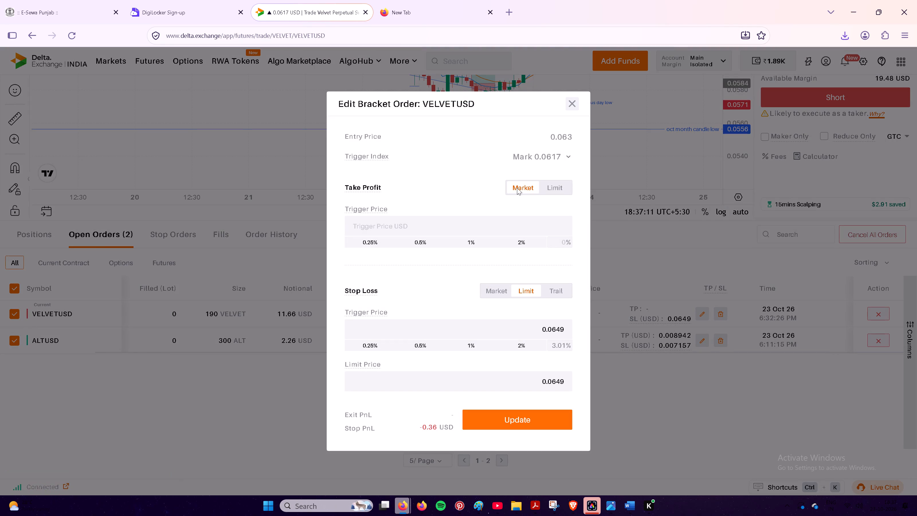
pyautogui.click(572, 101)
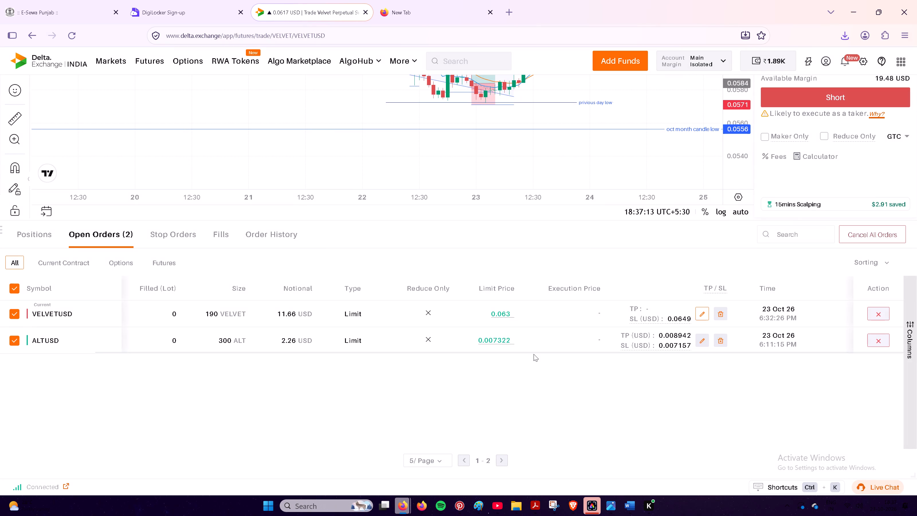
# Change the quantity of the pending VELVETUSD order to 6 lots in the open orders and save it.
pyautogui.moveTo(531, 349); pyautogui.dragTo(484, 362)
pyautogui.click(506, 354)
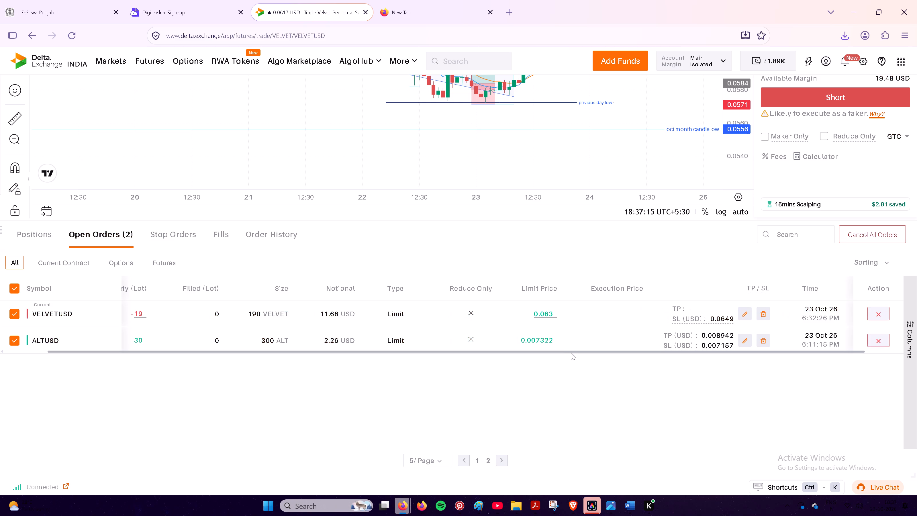
pyautogui.moveTo(563, 353); pyautogui.dragTo(213, 359)
pyautogui.click(179, 310)
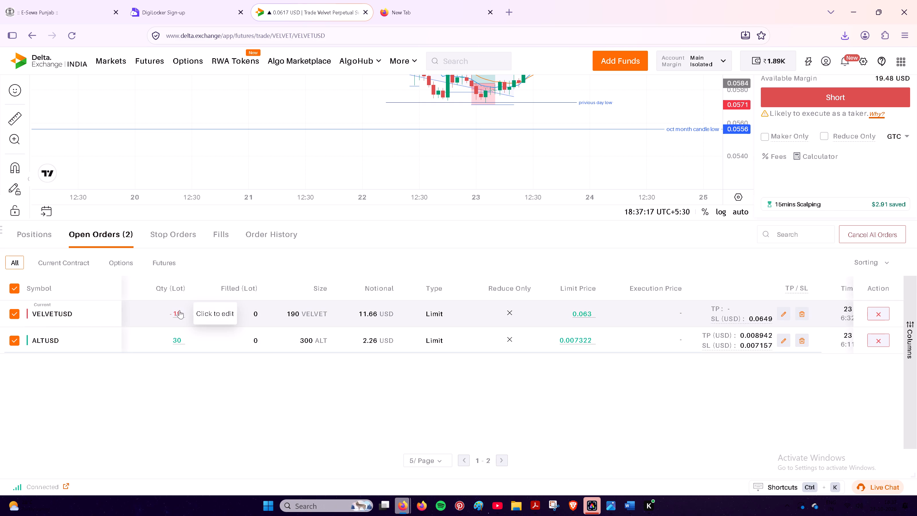
pyautogui.press('BackSpace')
pyautogui.press('BackSpace')
pyautogui.press('BackSpace')
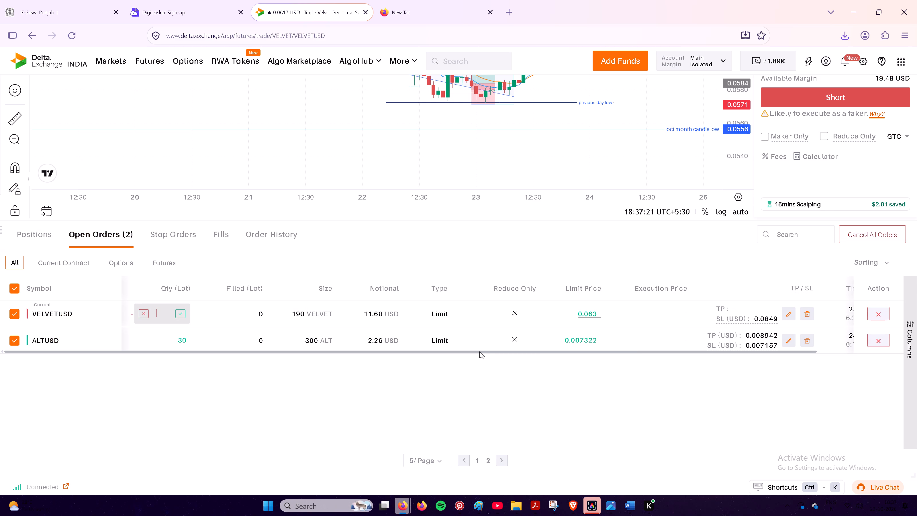
pyautogui.press('6')
pyautogui.click(182, 311)
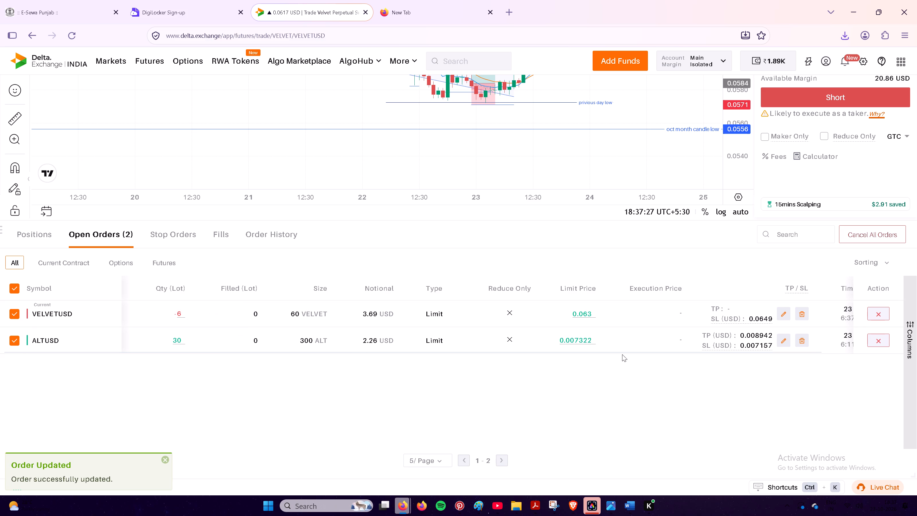
# Review the bracket settings of the ALTUSD and VELVETUSD orders, checking the Stop PnL of the resized VELVETUSD order.
pyautogui.moveTo(622, 352); pyautogui.dragTo(890, 353)
pyautogui.doubleClick(699, 340)
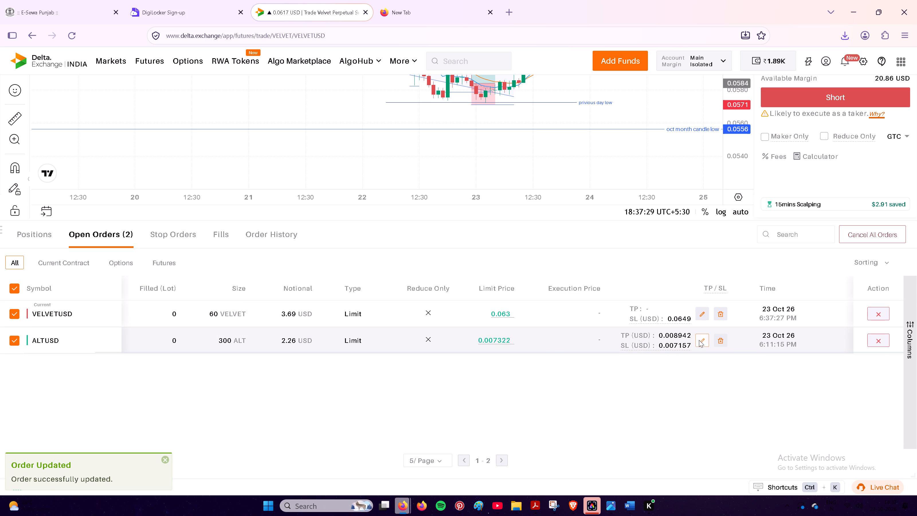
pyautogui.doubleClick(573, 83)
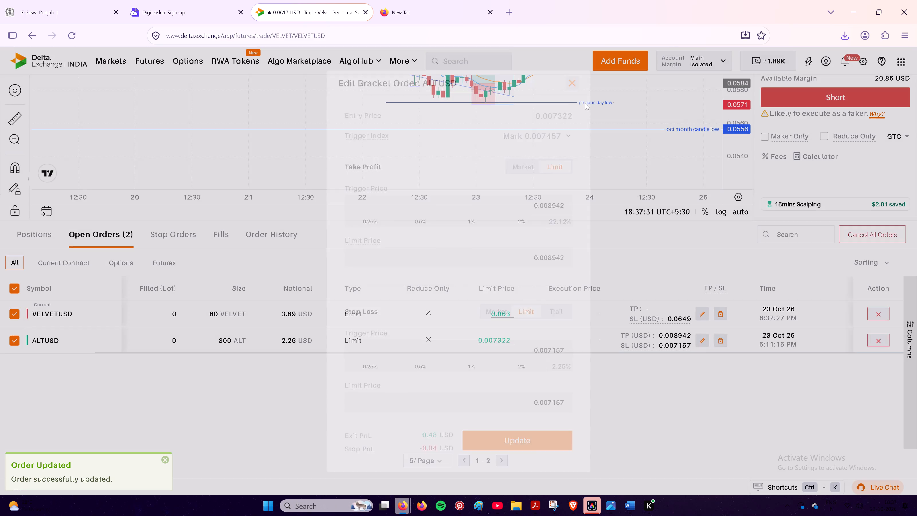
pyautogui.doubleClick(700, 312)
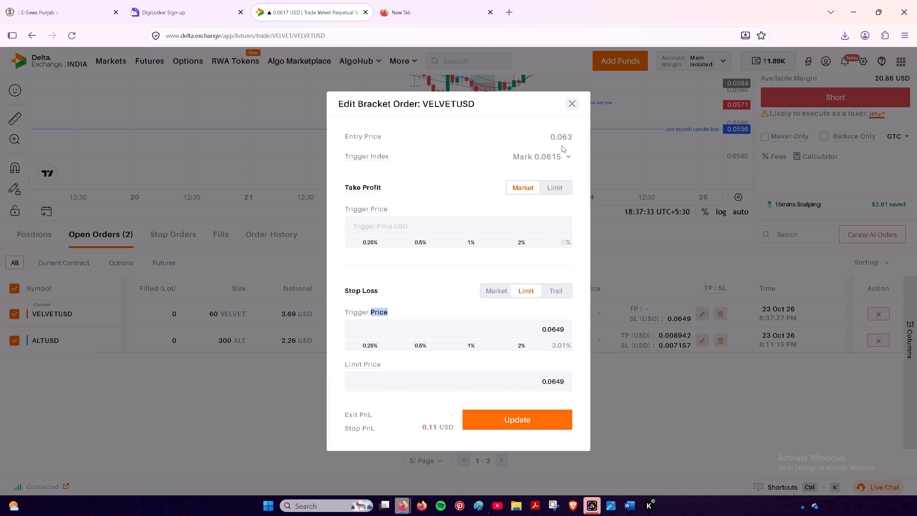
pyautogui.click(570, 104)
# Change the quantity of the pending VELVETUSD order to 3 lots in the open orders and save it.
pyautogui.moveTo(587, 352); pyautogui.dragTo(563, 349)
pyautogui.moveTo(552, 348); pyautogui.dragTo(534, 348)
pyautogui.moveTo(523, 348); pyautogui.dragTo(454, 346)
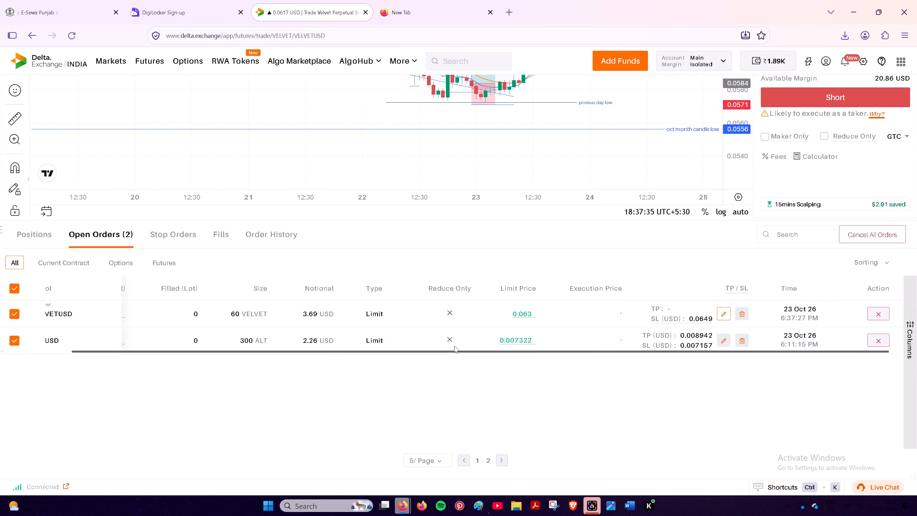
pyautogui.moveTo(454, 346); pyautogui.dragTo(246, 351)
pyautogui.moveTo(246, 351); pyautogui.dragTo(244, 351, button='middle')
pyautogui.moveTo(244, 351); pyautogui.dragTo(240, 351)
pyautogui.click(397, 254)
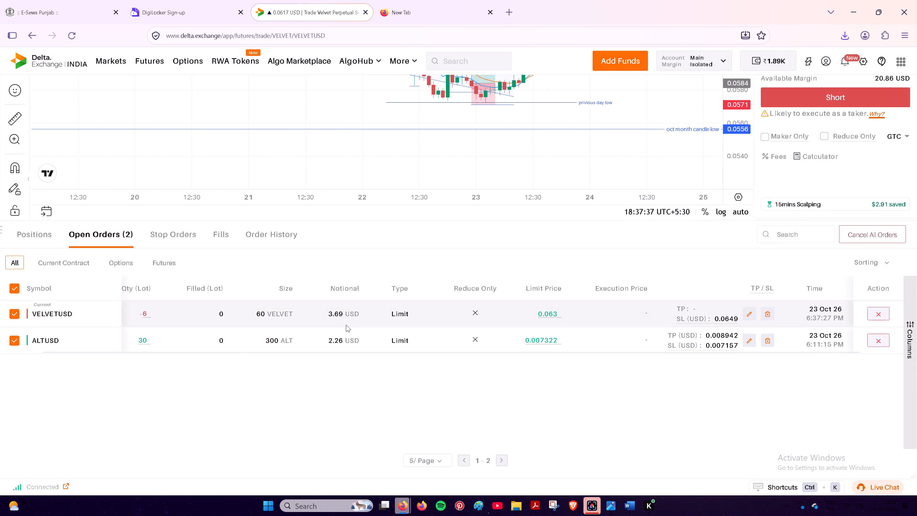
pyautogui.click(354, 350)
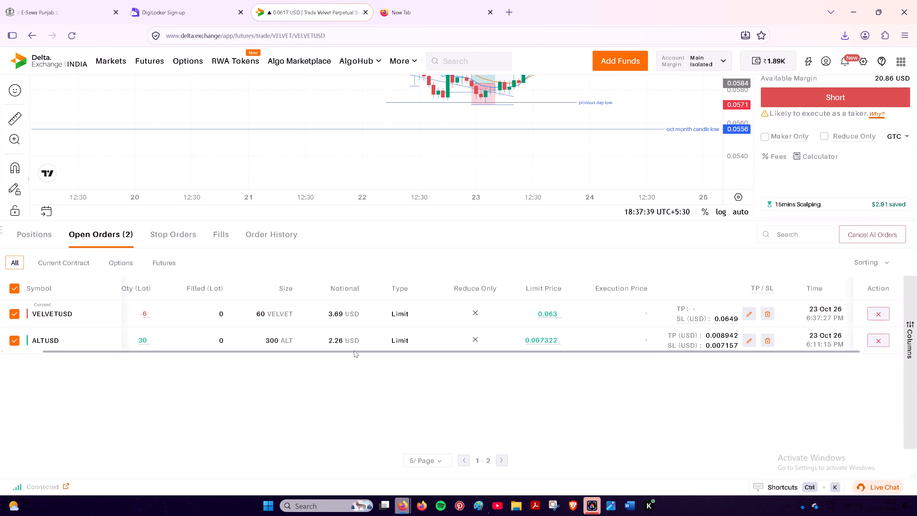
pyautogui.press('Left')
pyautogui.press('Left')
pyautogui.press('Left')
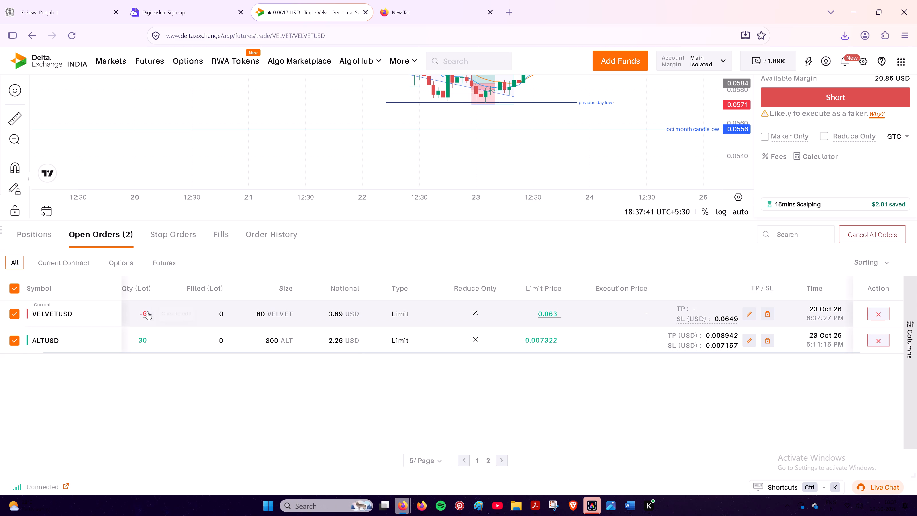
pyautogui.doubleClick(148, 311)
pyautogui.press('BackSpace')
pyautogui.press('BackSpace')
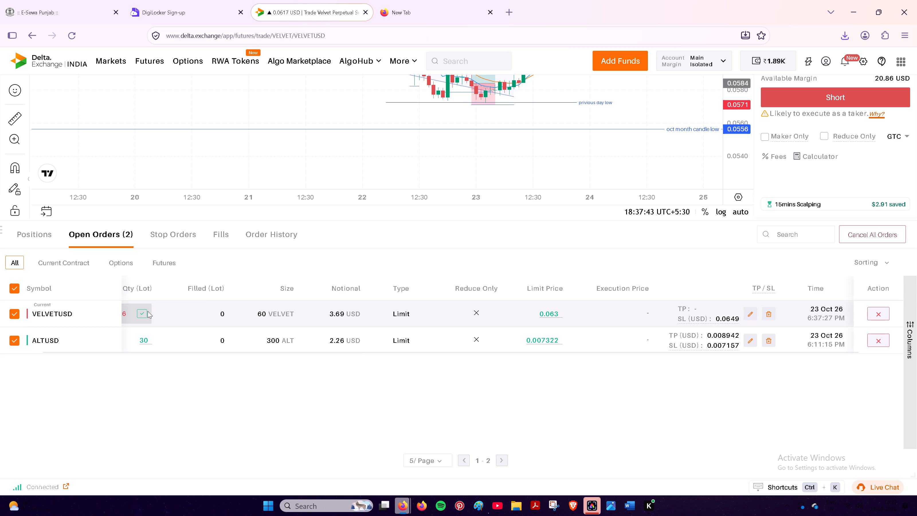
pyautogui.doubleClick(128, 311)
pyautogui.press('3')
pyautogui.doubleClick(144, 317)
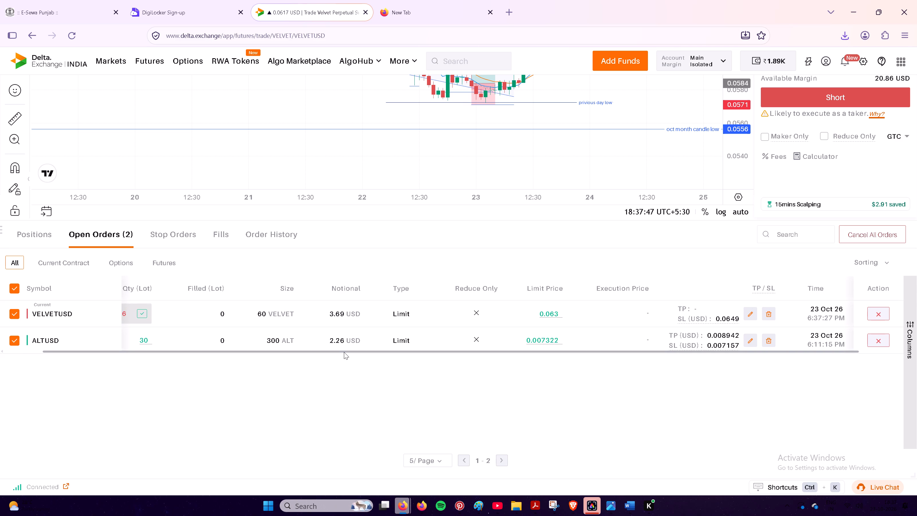
# Check the stop loss settings and Stop PnL in the VELVETUSD bracket order.
pyautogui.moveTo(344, 352); pyautogui.dragTo(633, 374)
pyautogui.moveTo(671, 376); pyautogui.dragTo(675, 376)
pyautogui.doubleClick(681, 376)
pyautogui.doubleClick(703, 311)
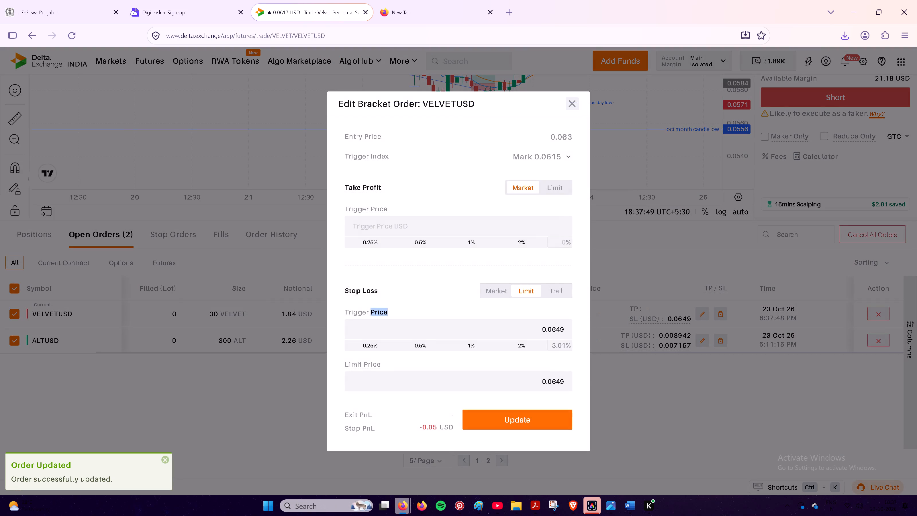
pyautogui.click(681, 406)
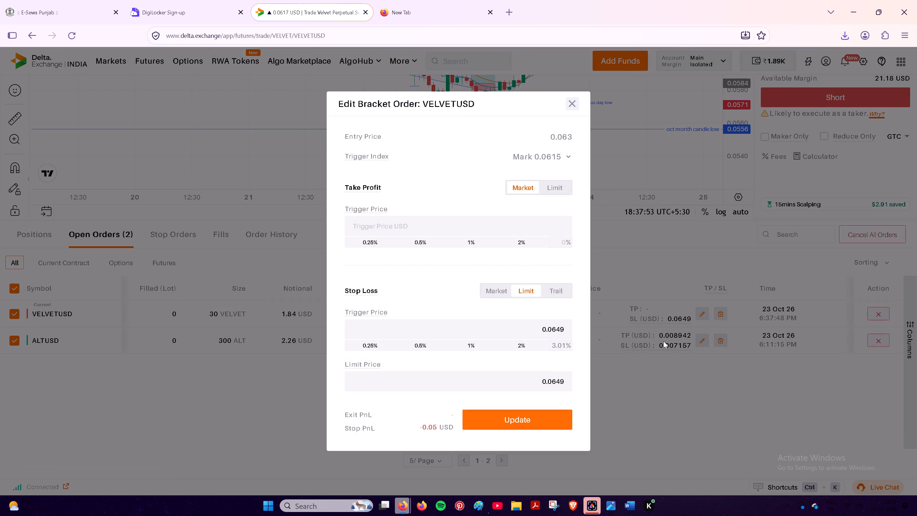
pyautogui.click(570, 100)
# Draw a short trend line above the latest candles on the VELVETUSD chart, from about 0.0658 to 0.0657.
pyautogui.scroll(4, 690, 437)
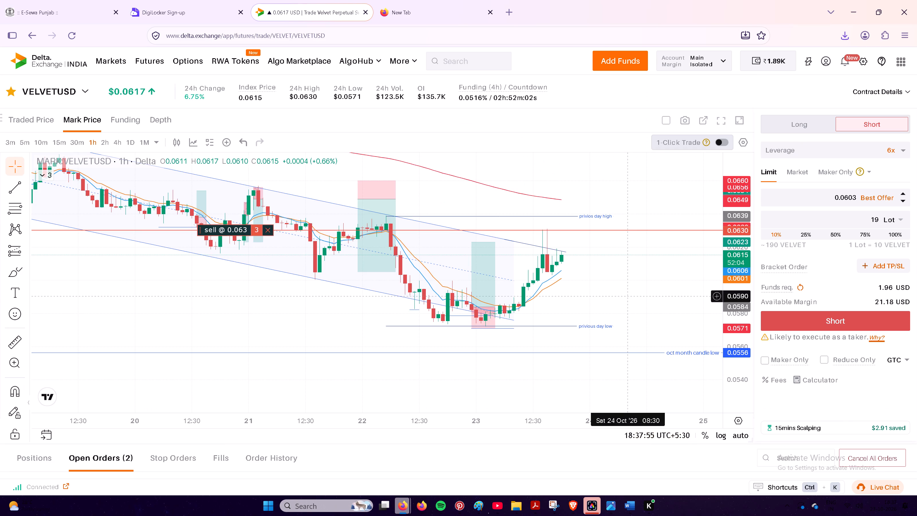
pyautogui.moveTo(657, 174); pyautogui.dragTo(573, 207)
pyautogui.doubleClick(573, 207)
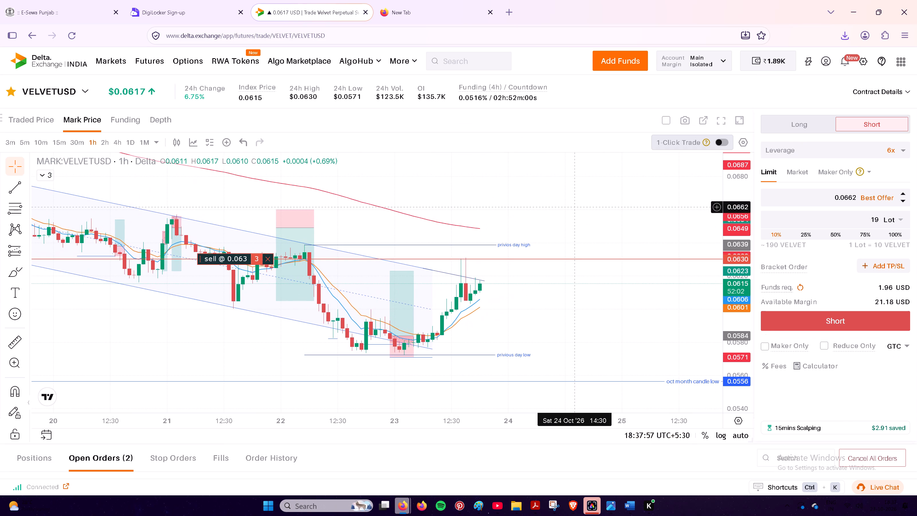
pyautogui.click(13, 184)
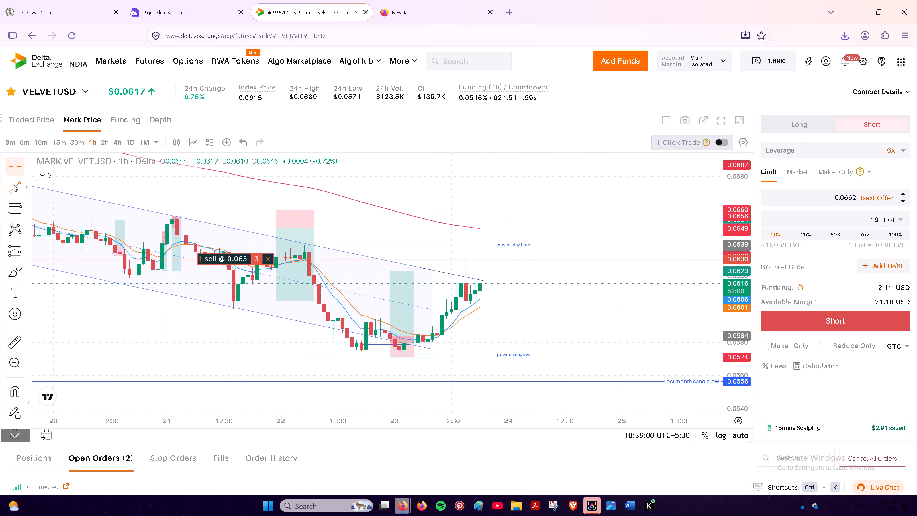
pyautogui.click(456, 213)
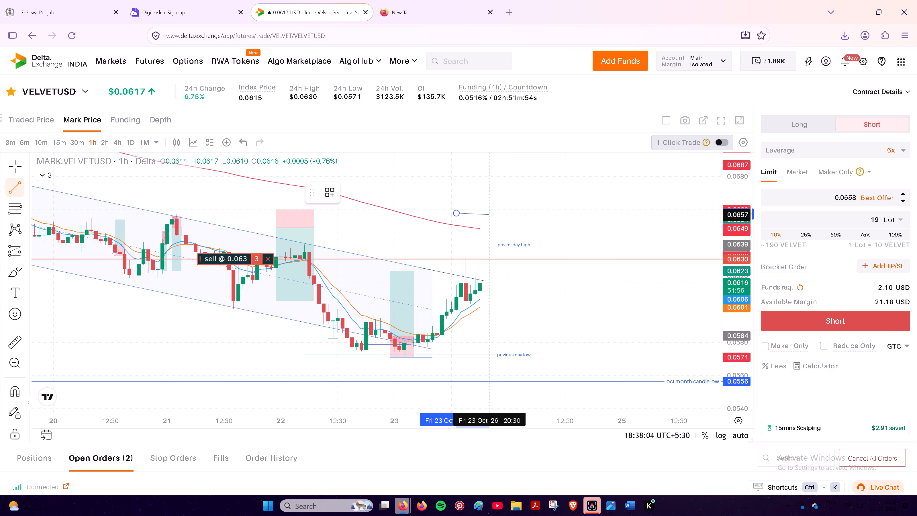
pyautogui.click(489, 214)
# Set both price coordinates of the new trend line to 0.0649 and apply them.
pyautogui.click(452, 192)
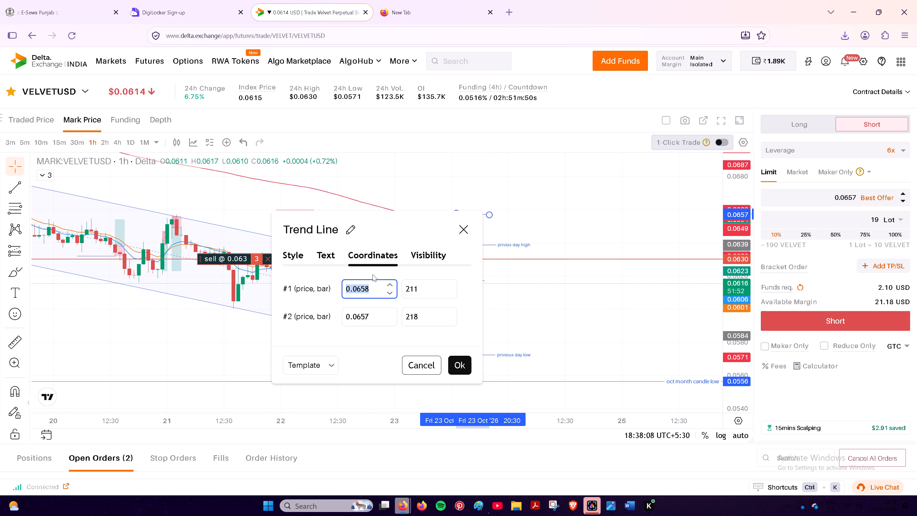
pyautogui.press('BackSpace')
pyautogui.press('BackSpace')
pyautogui.write('0.0')
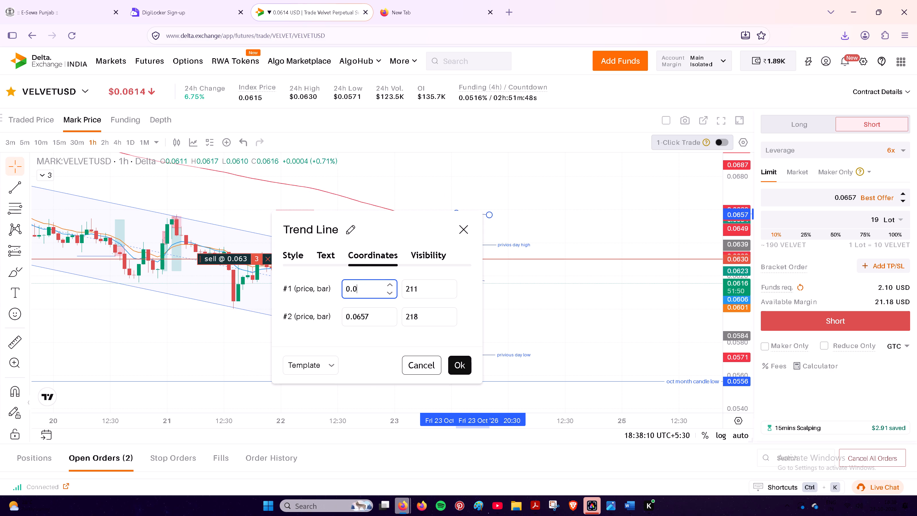
pyautogui.write('649')
pyautogui.press('Tab')
pyautogui.press('Tab')
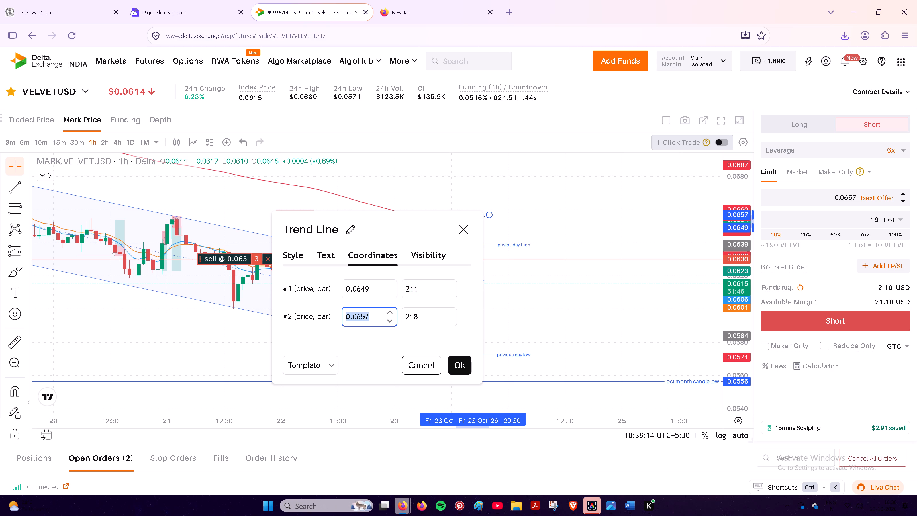
pyautogui.press('BackSpace')
pyautogui.write('0.06')
pyautogui.write('49')
pyautogui.click(454, 360)
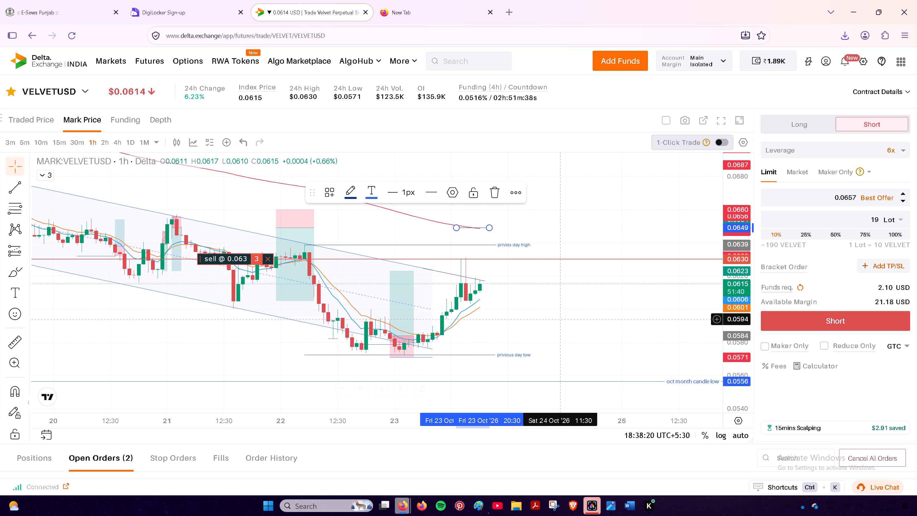
pyautogui.click(598, 314)
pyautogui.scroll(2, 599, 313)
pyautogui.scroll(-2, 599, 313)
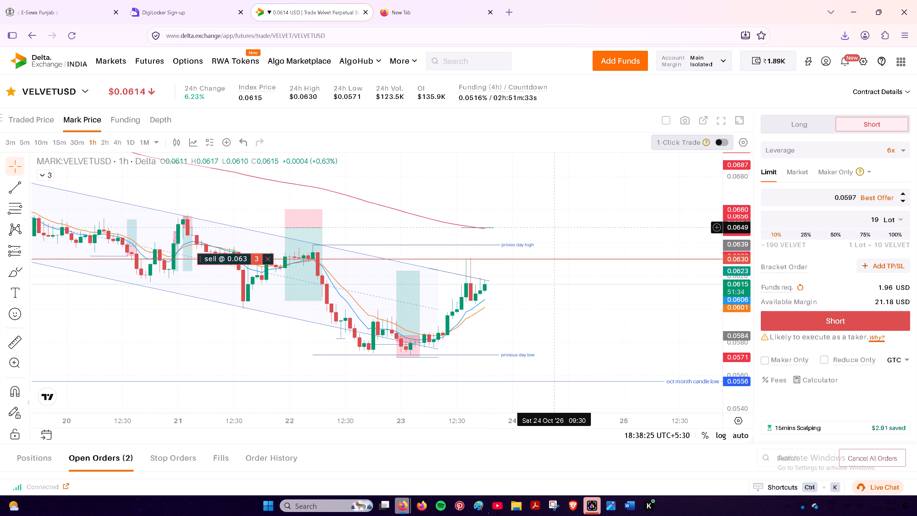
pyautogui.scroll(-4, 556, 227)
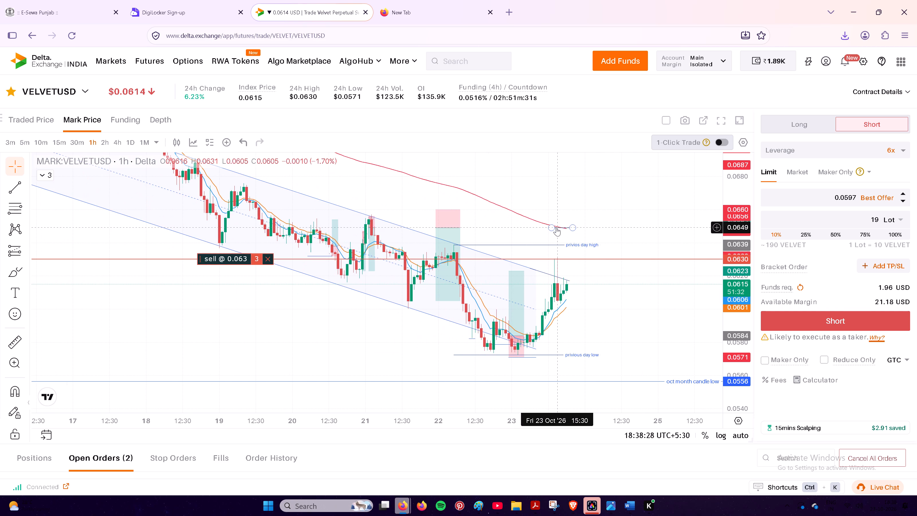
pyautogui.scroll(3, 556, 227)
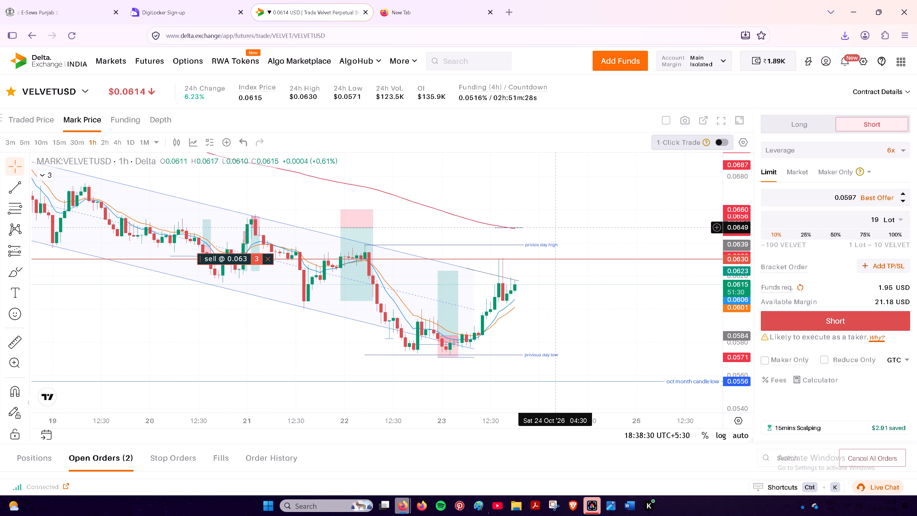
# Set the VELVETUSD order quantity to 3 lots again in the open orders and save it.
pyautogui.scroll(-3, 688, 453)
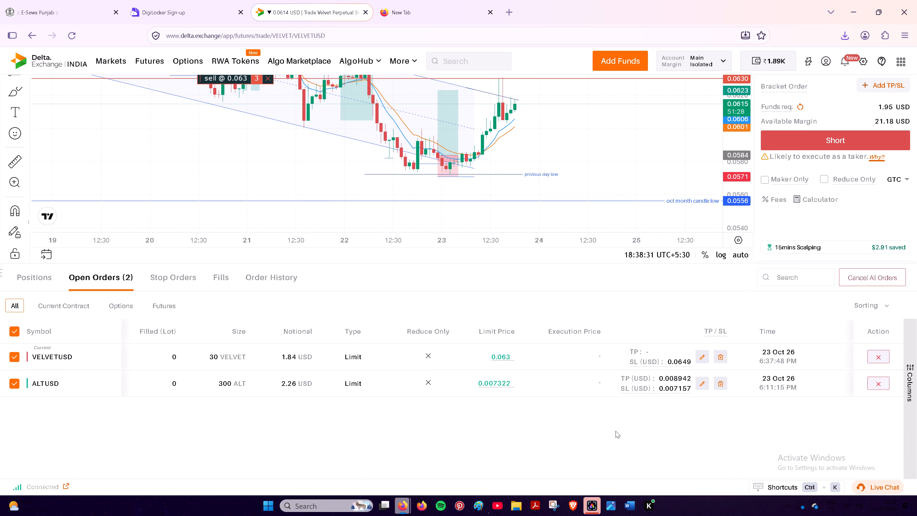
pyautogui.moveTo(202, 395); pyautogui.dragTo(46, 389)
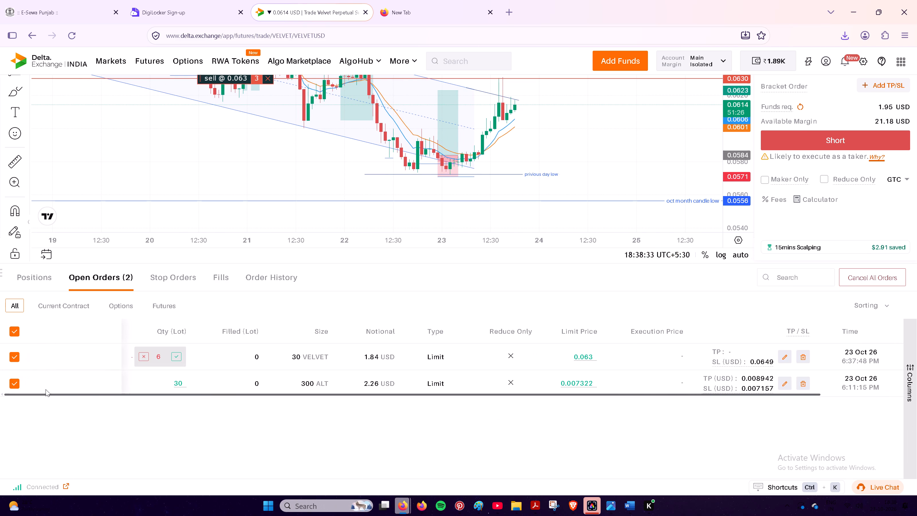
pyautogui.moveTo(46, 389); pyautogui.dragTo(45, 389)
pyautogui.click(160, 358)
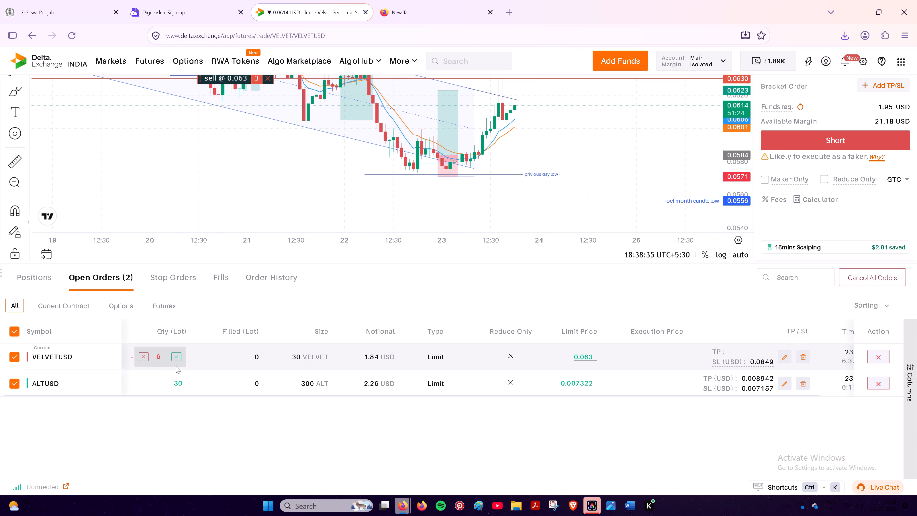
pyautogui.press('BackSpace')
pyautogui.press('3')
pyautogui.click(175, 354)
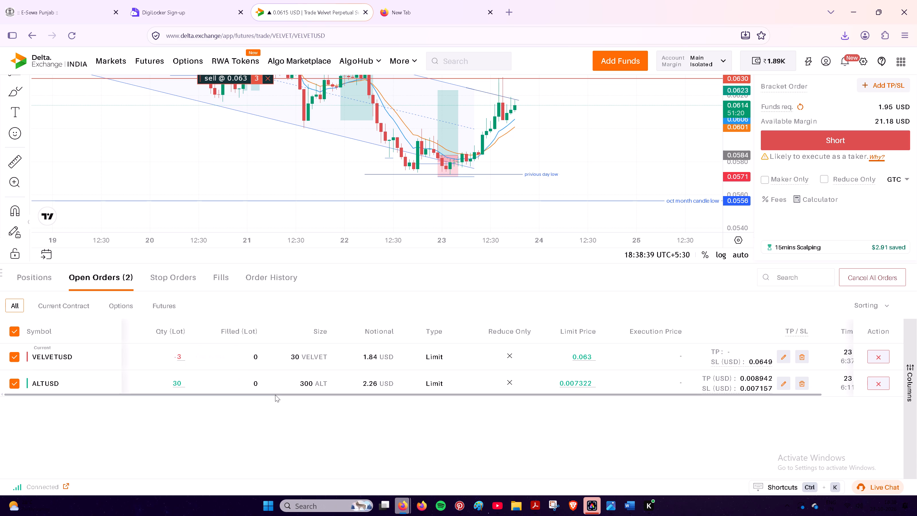
# Check the Stop PnL in the VELVETUSD bracket order.
pyautogui.moveTo(275, 395); pyautogui.dragTo(483, 400)
pyautogui.moveTo(484, 400); pyautogui.dragTo(491, 400)
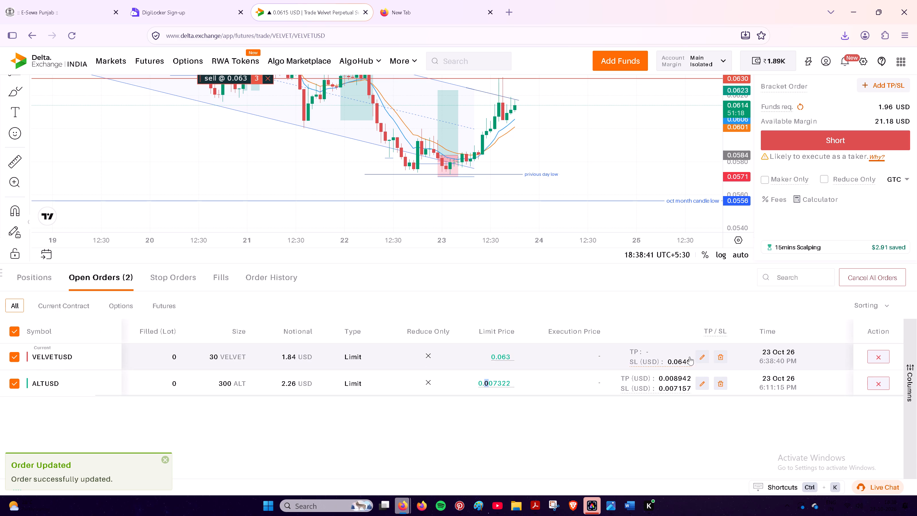
pyautogui.click(703, 353)
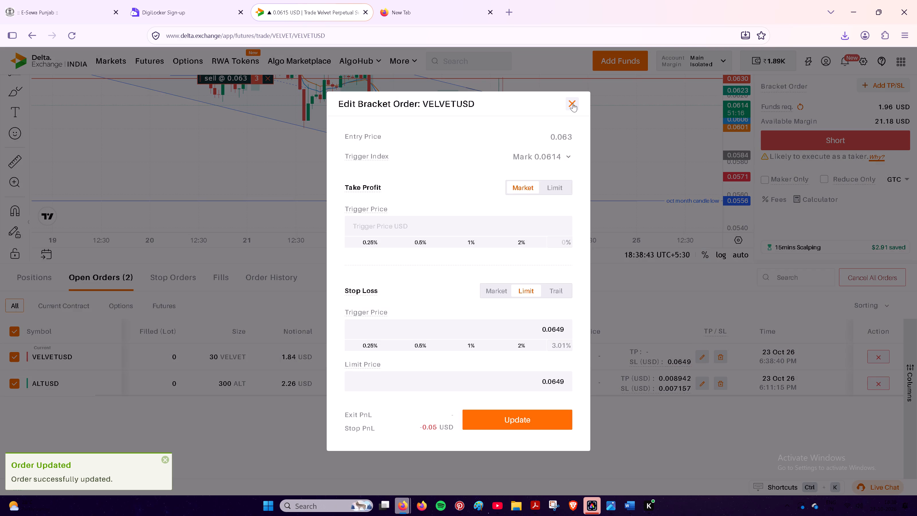
pyautogui.click(573, 103)
# Change the quantity of the pending VELVETUSD order to 2 lots and save it.
pyautogui.click(426, 419)
pyautogui.moveTo(443, 396); pyautogui.dragTo(163, 394)
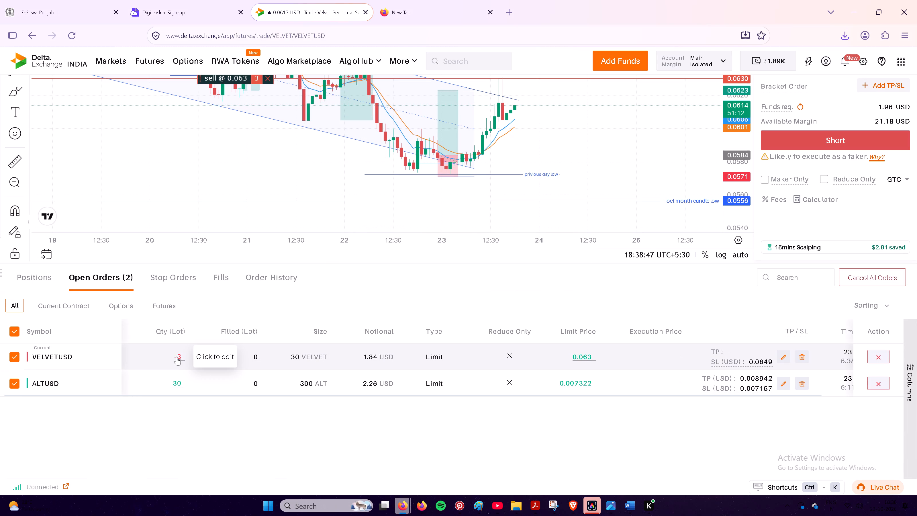
pyautogui.click(178, 357)
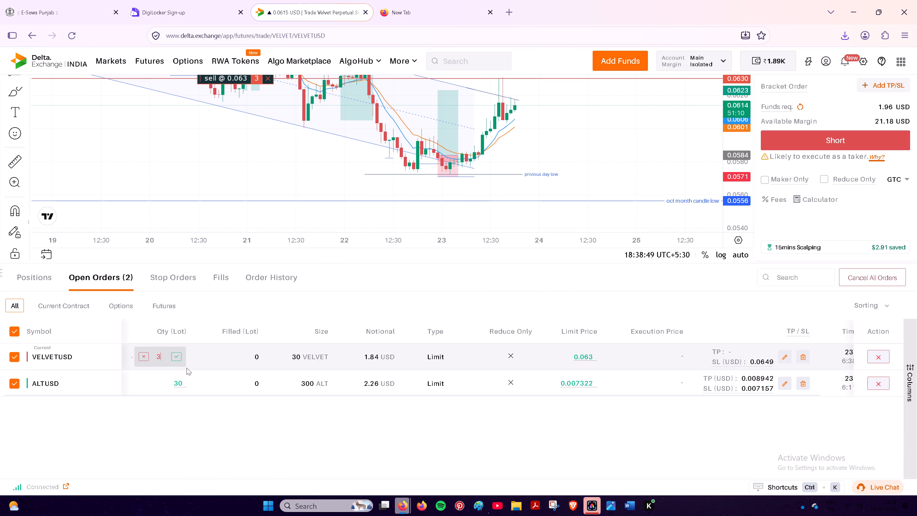
pyautogui.press('BackSpace')
pyautogui.press('2')
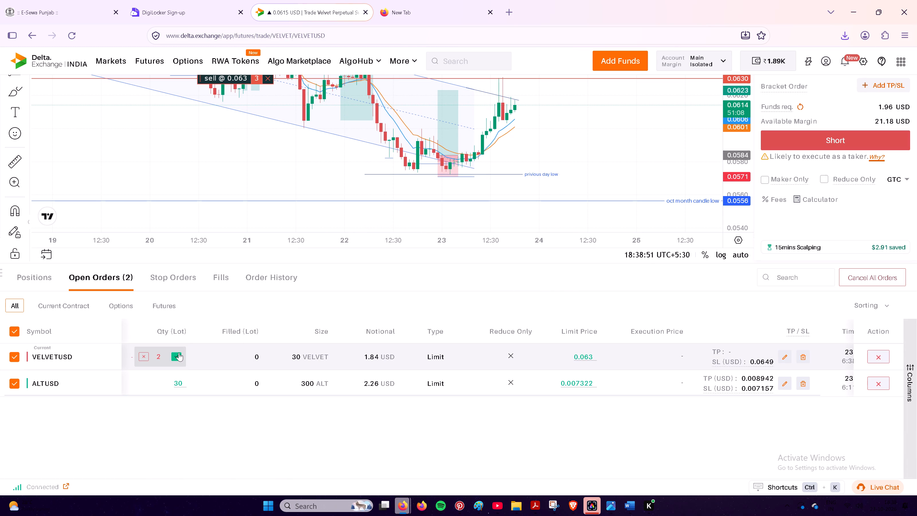
pyautogui.click(179, 353)
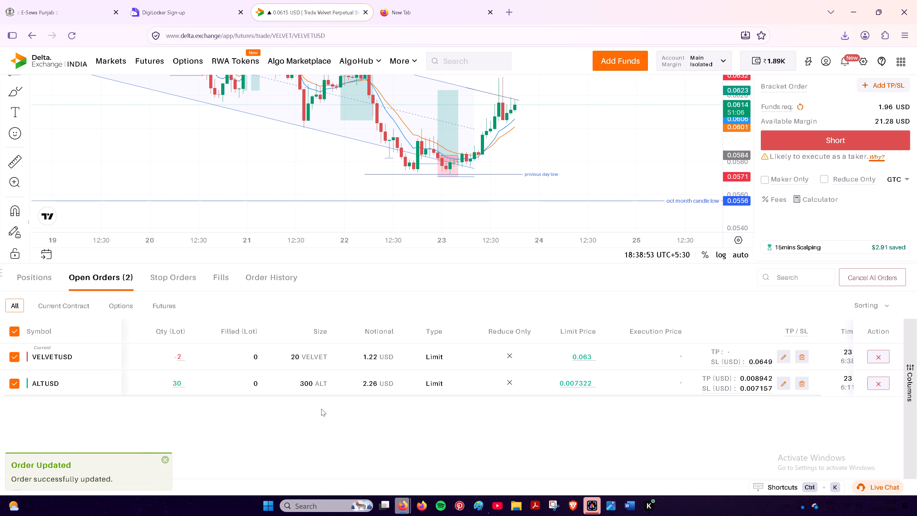
# Check the Stop PnL in the bracket settings of the resized VELVETUSD order.
pyautogui.moveTo(323, 395); pyautogui.dragTo(528, 393)
pyautogui.moveTo(536, 393); pyautogui.dragTo(538, 393)
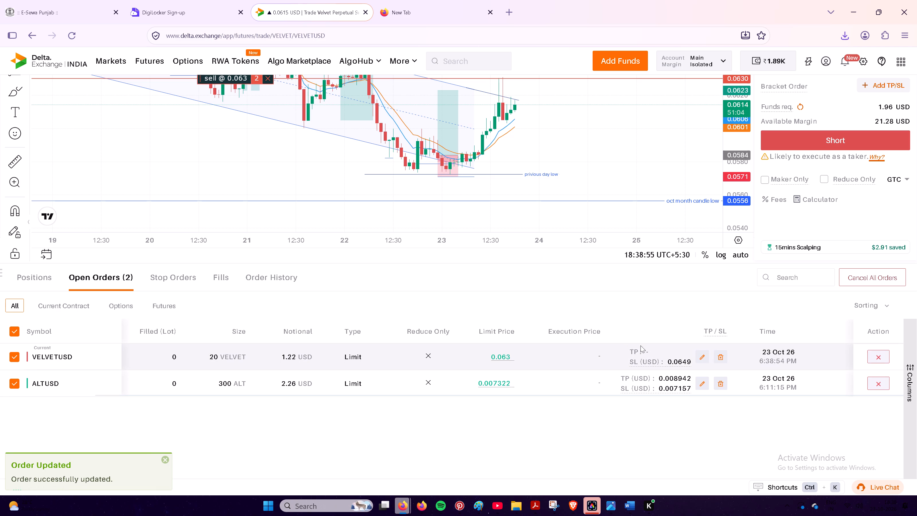
pyautogui.click(697, 356)
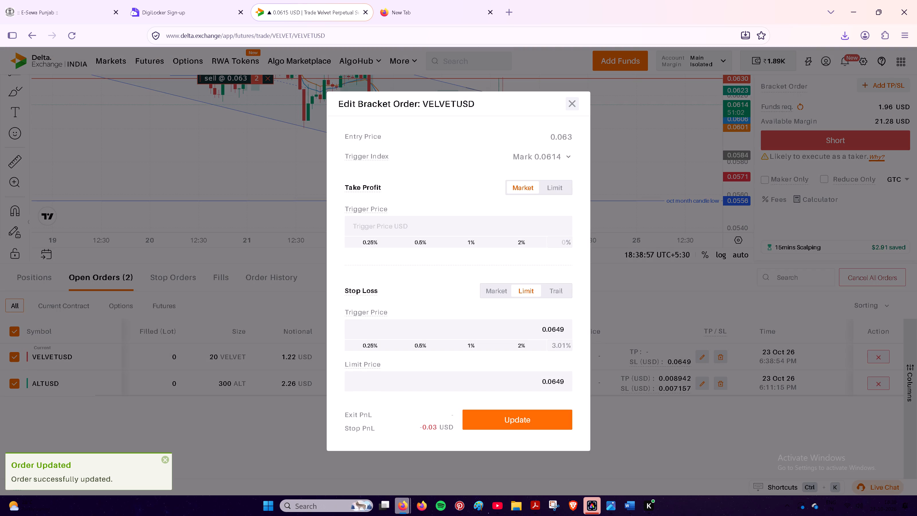
# Close the bracket settings, reduce the pending VELVETUSD order to 1 lot in the open orders and save it.
pyautogui.doubleClick(576, 100)
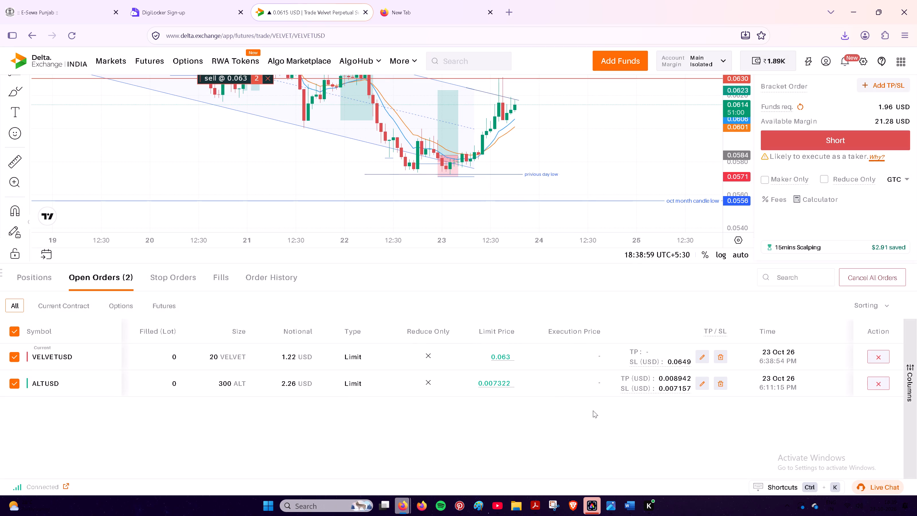
pyautogui.moveTo(565, 396); pyautogui.dragTo(710, 398)
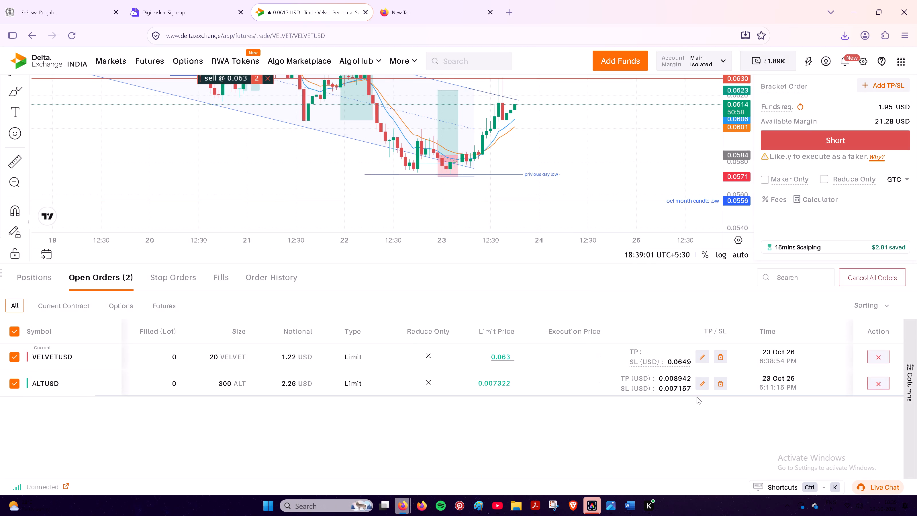
pyautogui.click(697, 395)
pyautogui.press('Left')
pyautogui.press('Left')
pyautogui.press('Left')
pyautogui.press('Left')
pyautogui.press('Left')
pyautogui.press('Left')
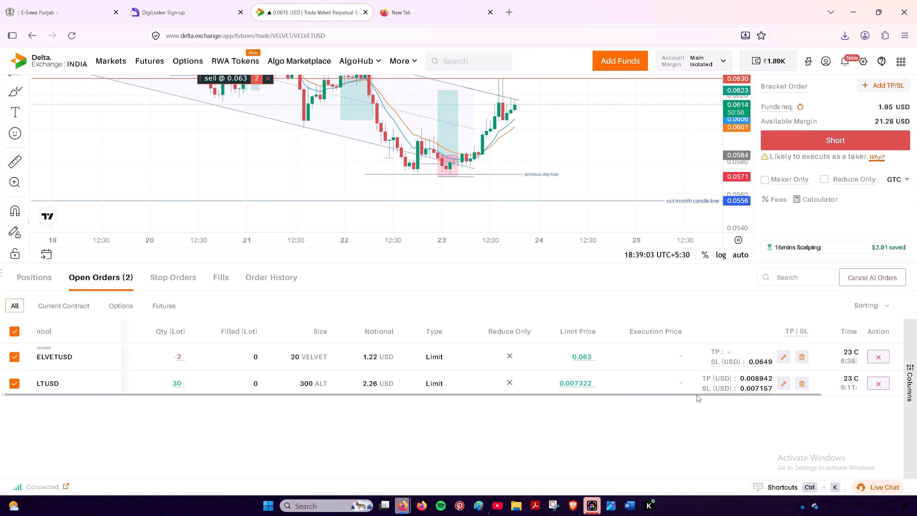
pyautogui.press('Left')
pyautogui.press('Left')
pyautogui.press('Left')
pyautogui.press('Left')
pyautogui.press('Left')
pyautogui.press('Left')
pyautogui.press('Left')
pyautogui.press('Left')
pyautogui.press('Left')
pyautogui.press('Left')
pyautogui.press('Left')
pyautogui.press('Left')
pyautogui.press('Left')
pyautogui.press('Left')
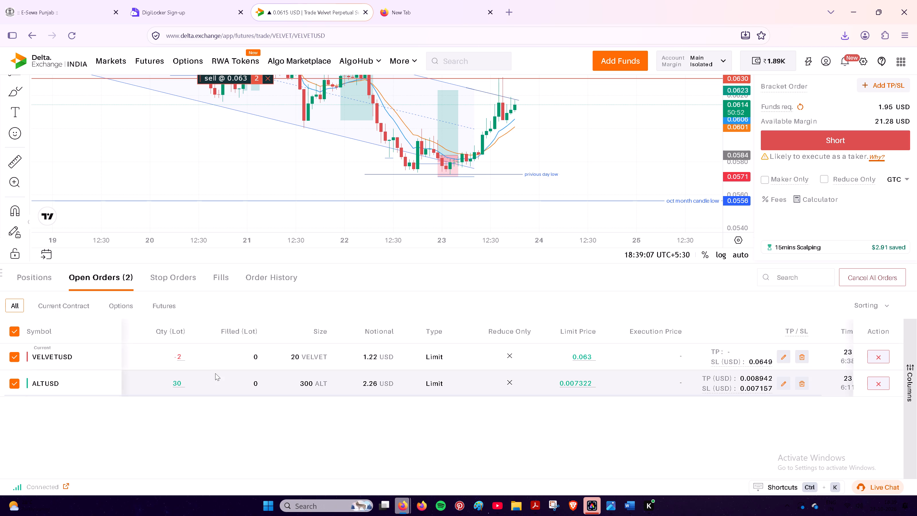
pyautogui.click(181, 359)
pyautogui.press('BackSpace')
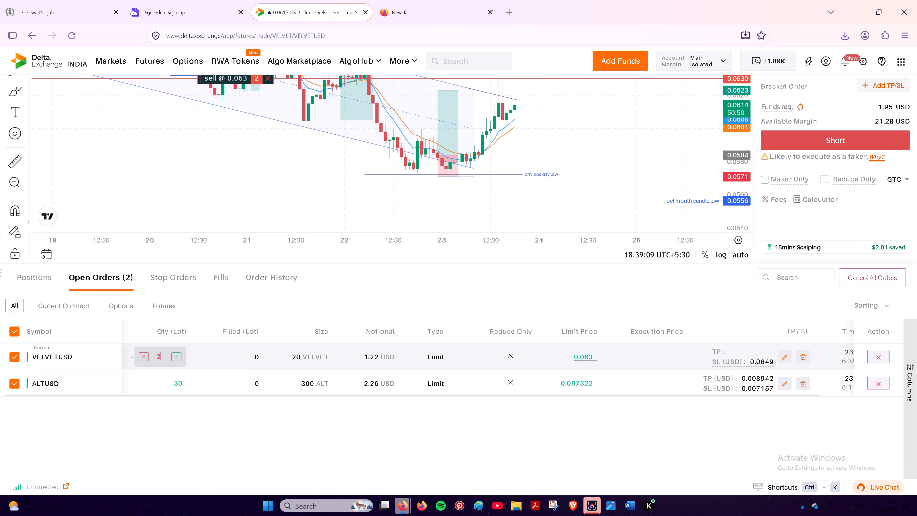
pyautogui.press('1')
pyautogui.click(179, 354)
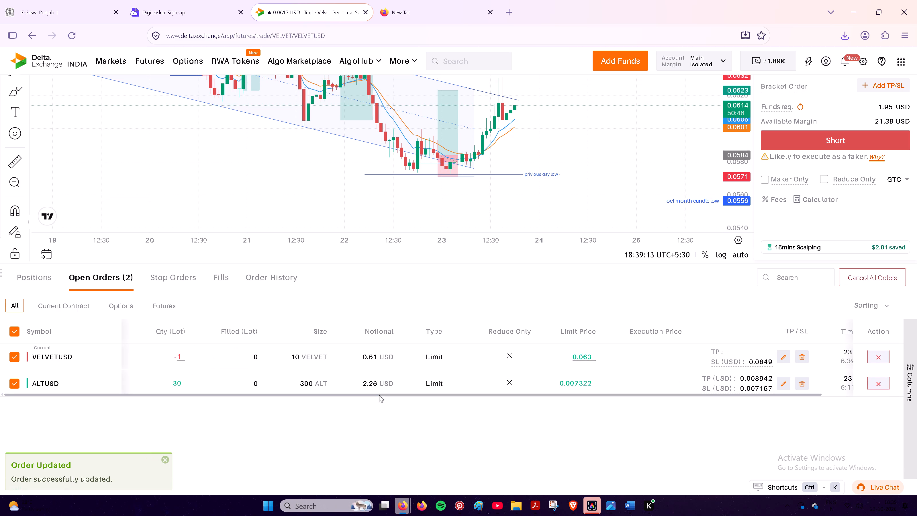
# Check the Stop PnL in the bracket settings of the 1-lot VELVETUSD order.
pyautogui.moveTo(379, 395); pyautogui.dragTo(668, 403)
pyautogui.click(668, 403)
pyautogui.click(701, 357)
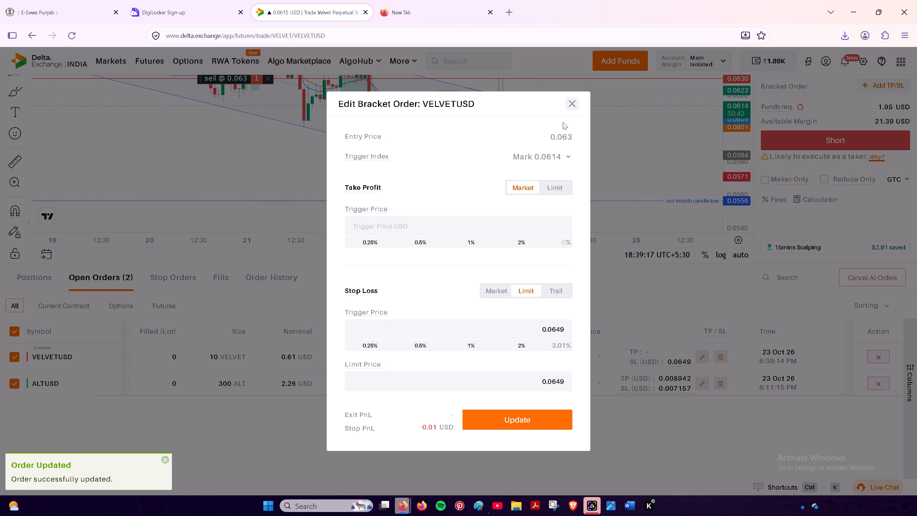
pyautogui.click(572, 102)
# Examine the VELVETUSD 1h mark price chart in full screen around the 0.063 sell order.
pyautogui.scroll(3, 692, 429)
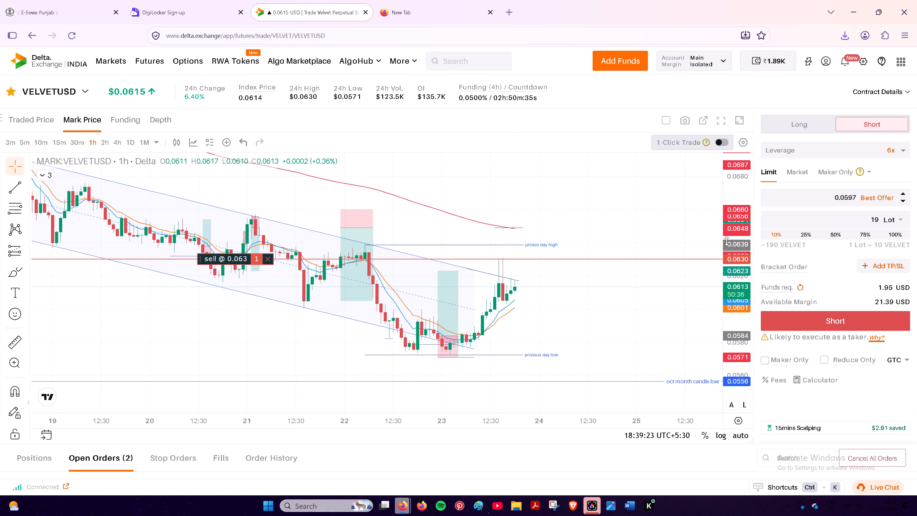
pyautogui.click(716, 124)
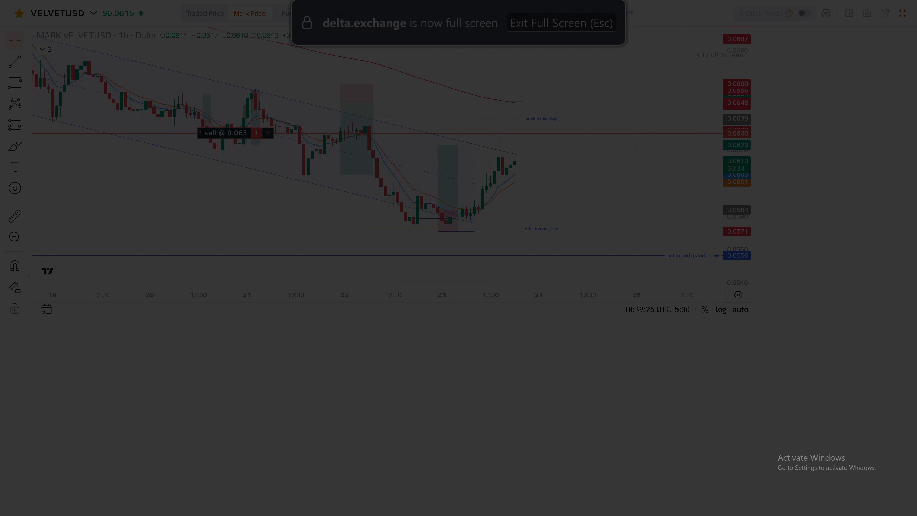
pyautogui.moveTo(914, 98); pyautogui.dragTo(910, 115)
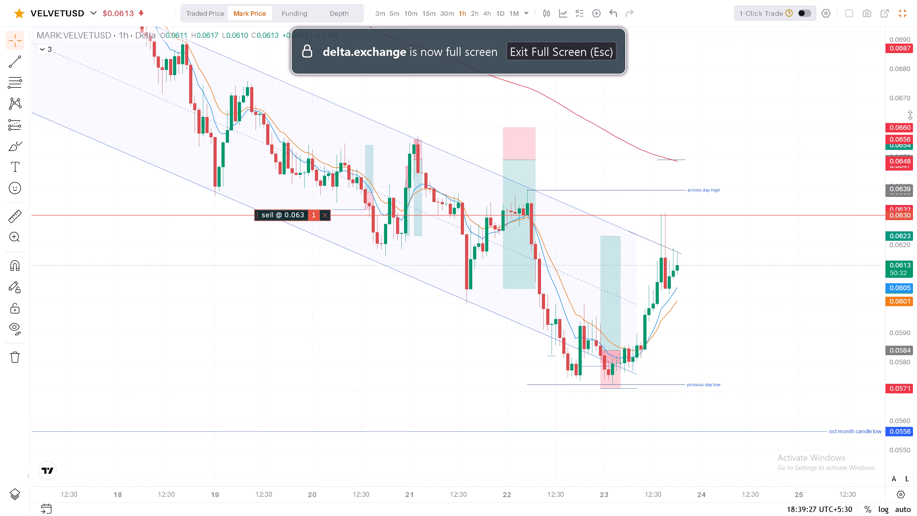
pyautogui.moveTo(910, 115); pyautogui.dragTo(878, 279)
pyautogui.scroll(1, 648, 173)
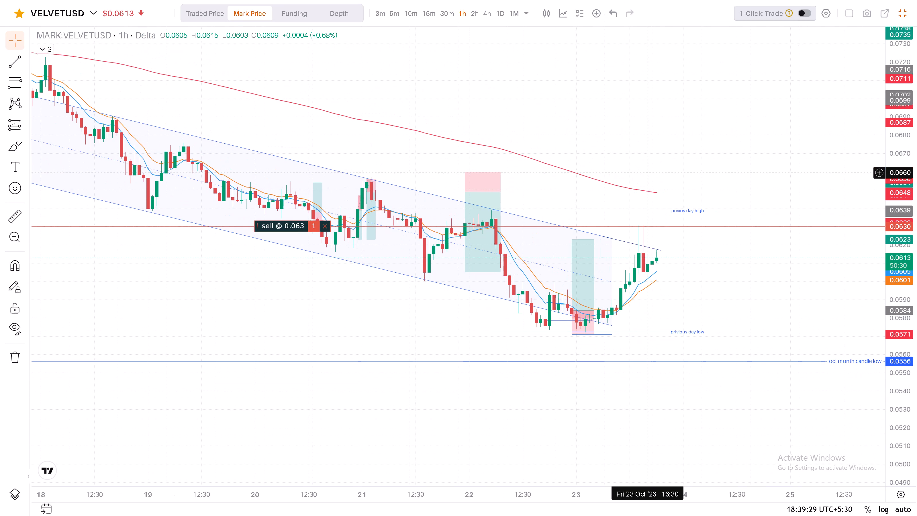
pyautogui.moveTo(703, 145); pyautogui.dragTo(653, 146)
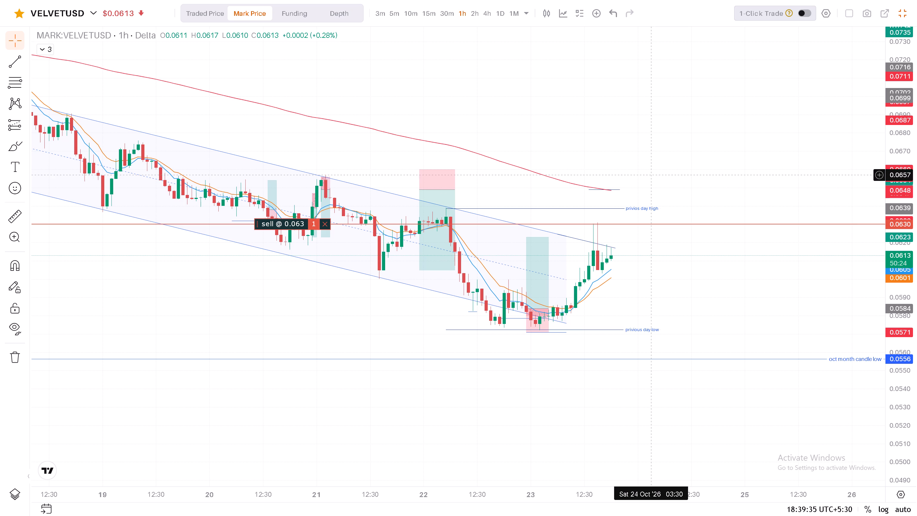
pyautogui.scroll(-3, 649, 163)
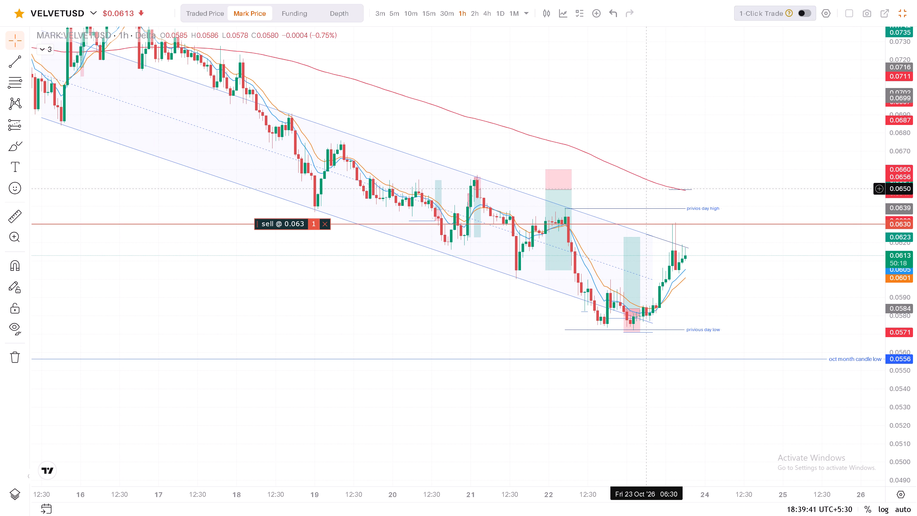
pyautogui.scroll(4, 645, 189)
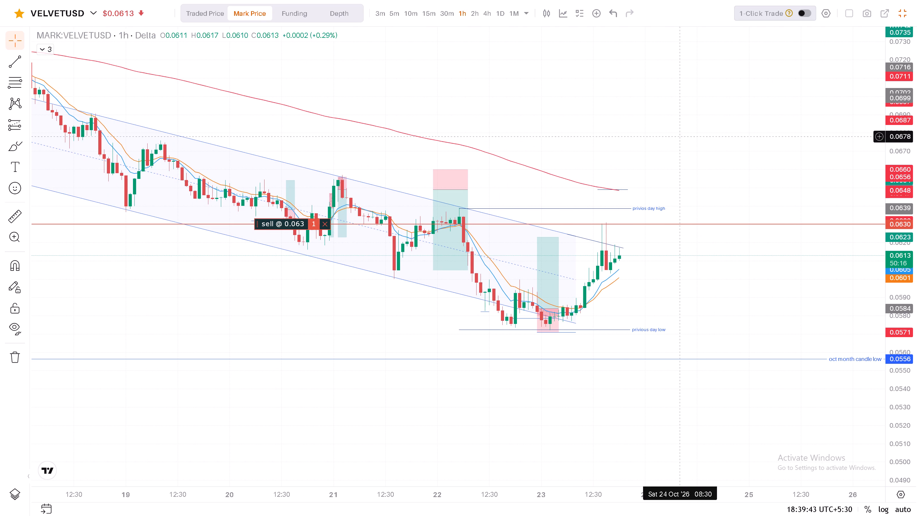
pyautogui.moveTo(680, 136); pyautogui.dragTo(679, 158)
# Open the XRPUSD contract from the watchlist.
pyautogui.click(89, 10)
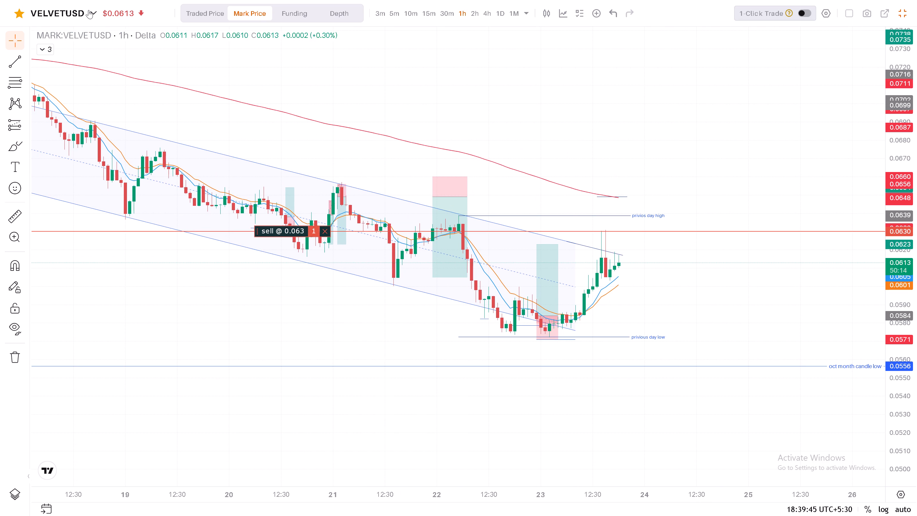
pyautogui.click(36, 48)
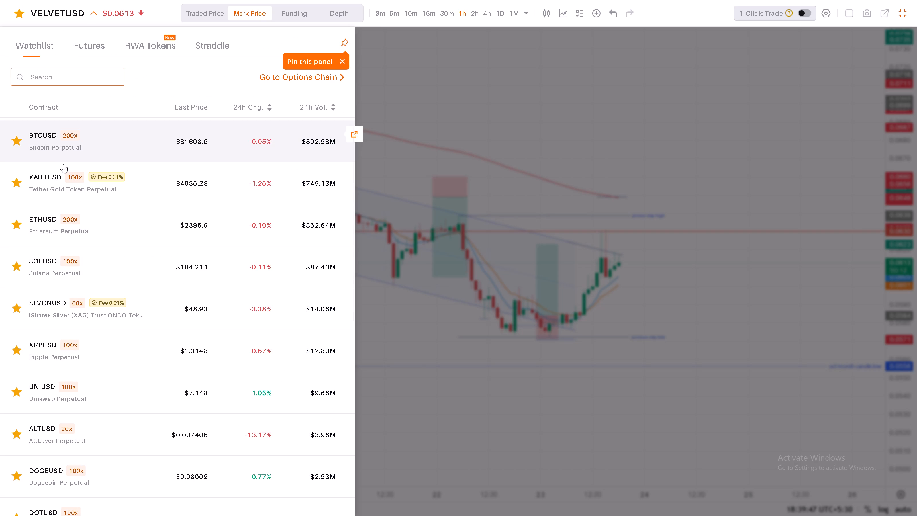
pyautogui.scroll(-1, 127, 228)
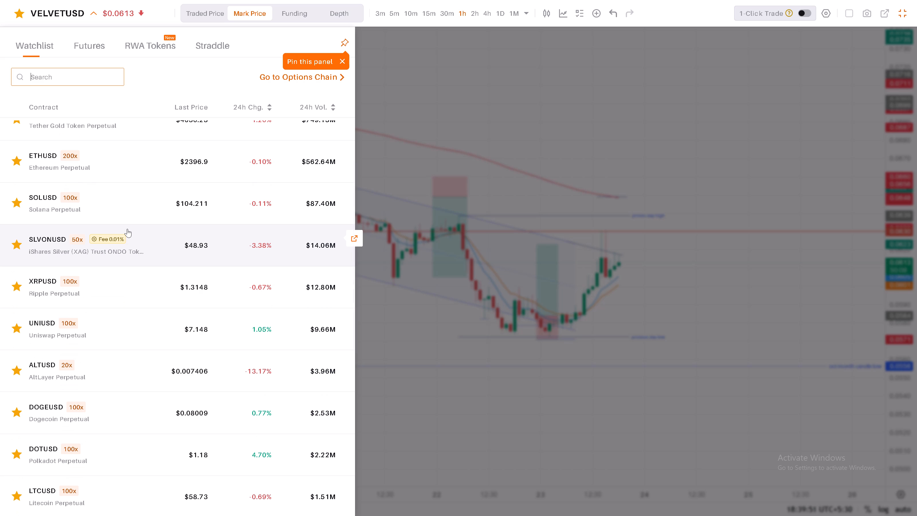
pyautogui.click(144, 277)
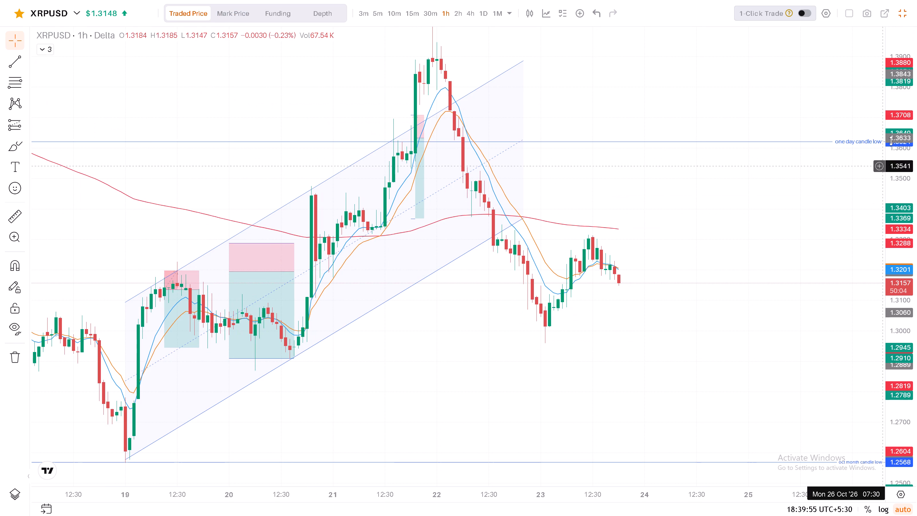
# Examine the recent price action on the XRPUSD 1h chart around the ascending channel and the marked candle lows.
pyautogui.moveTo(896, 133); pyautogui.dragTo(885, 280)
pyautogui.doubleClick(884, 281)
pyautogui.scroll(-2, 648, 326)
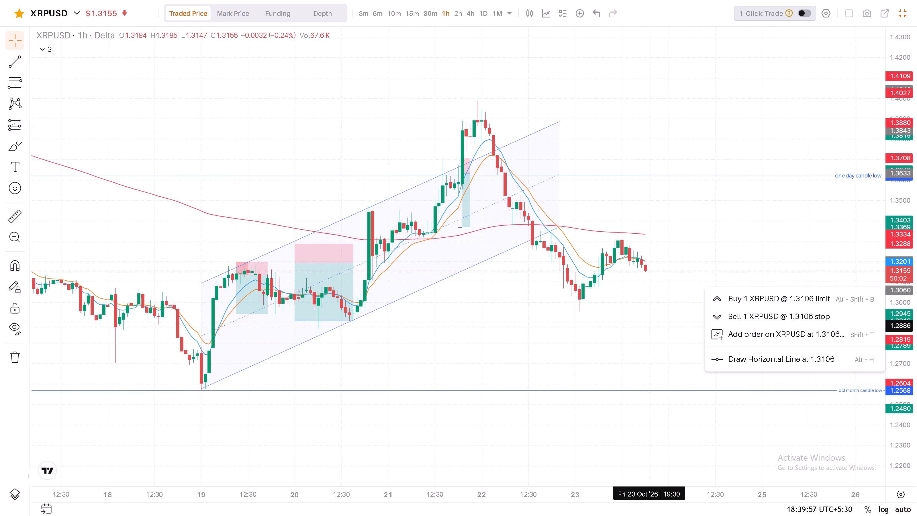
pyautogui.scroll(-2, 648, 326)
pyautogui.click(622, 337)
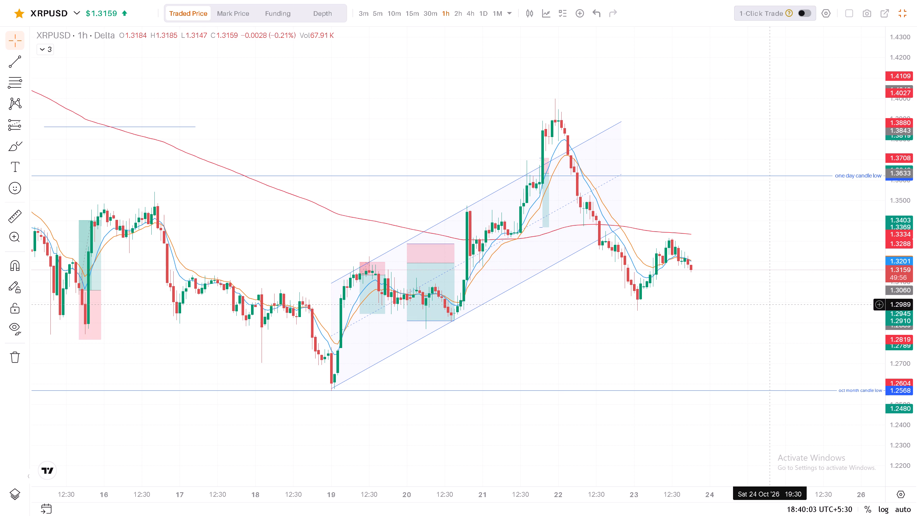
pyautogui.scroll(1, 723, 318)
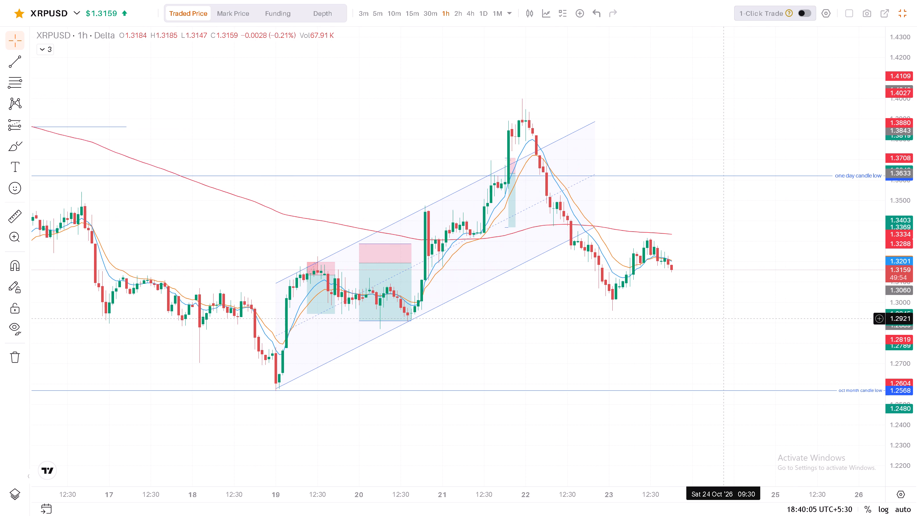
pyautogui.scroll(-2, 712, 322)
pyautogui.moveTo(699, 345); pyautogui.dragTo(665, 296)
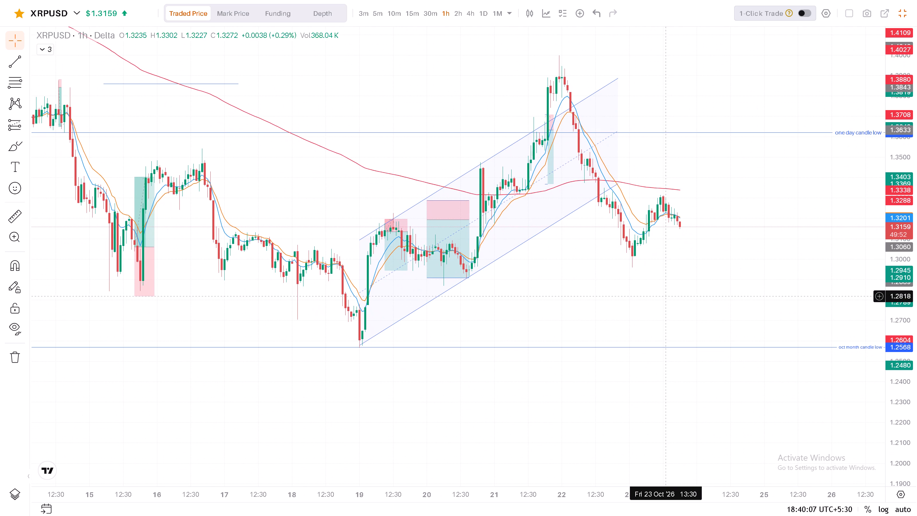
# Switch the XRPUSD chart to the 4h timeframe.
pyautogui.click(465, 14)
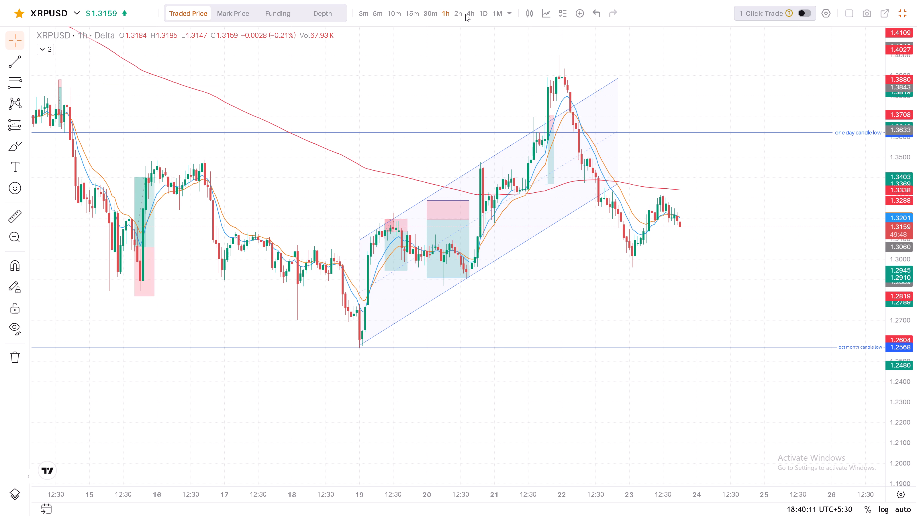
pyautogui.click(469, 15)
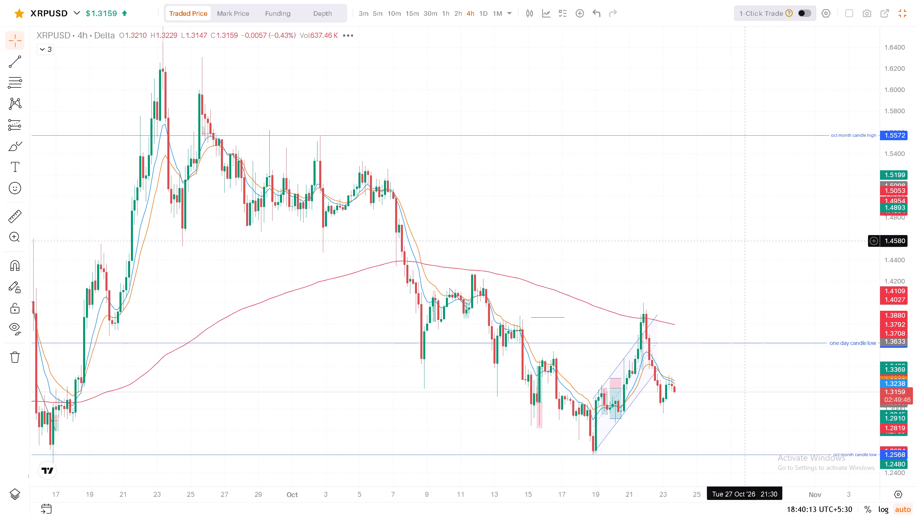
# Examine the XRPUSD 4h price action around the channel and the October month candle low, leaving full screen when done.
pyautogui.moveTo(896, 349); pyautogui.dragTo(896, 368)
pyautogui.scroll(1, 800, 381)
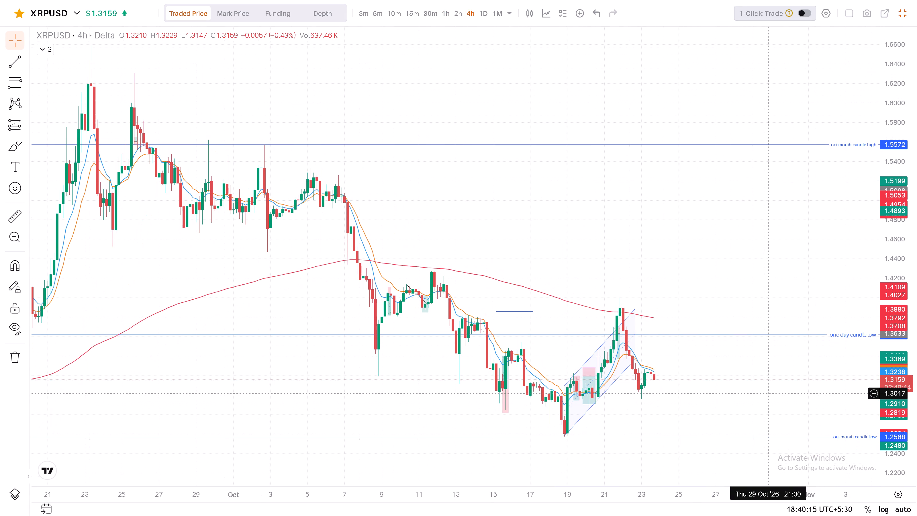
pyautogui.moveTo(746, 399); pyautogui.dragTo(597, 314)
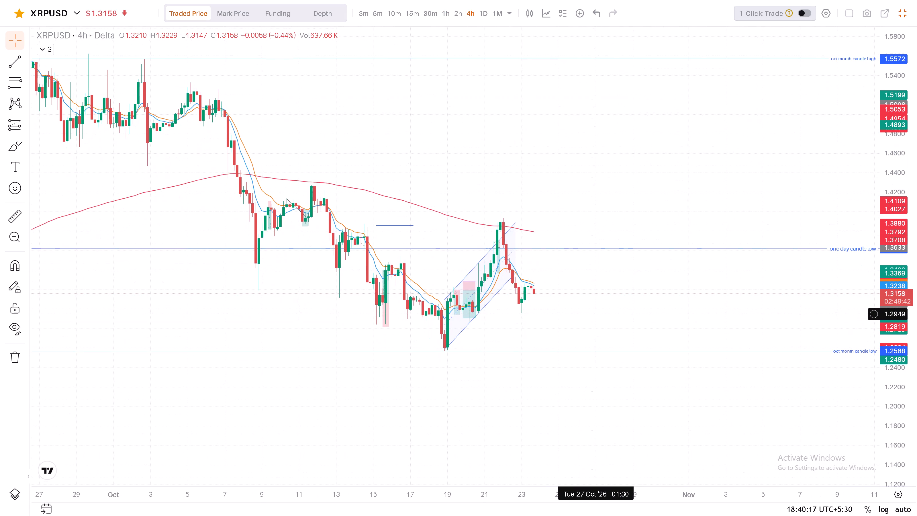
pyautogui.moveTo(901, 374); pyautogui.dragTo(890, 298)
pyautogui.scroll(5, 678, 324)
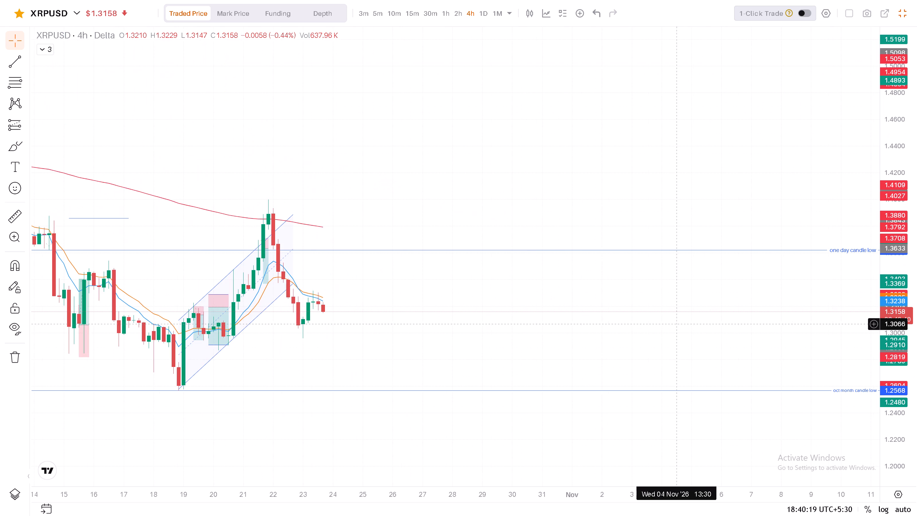
pyautogui.moveTo(533, 334); pyautogui.dragTo(648, 229)
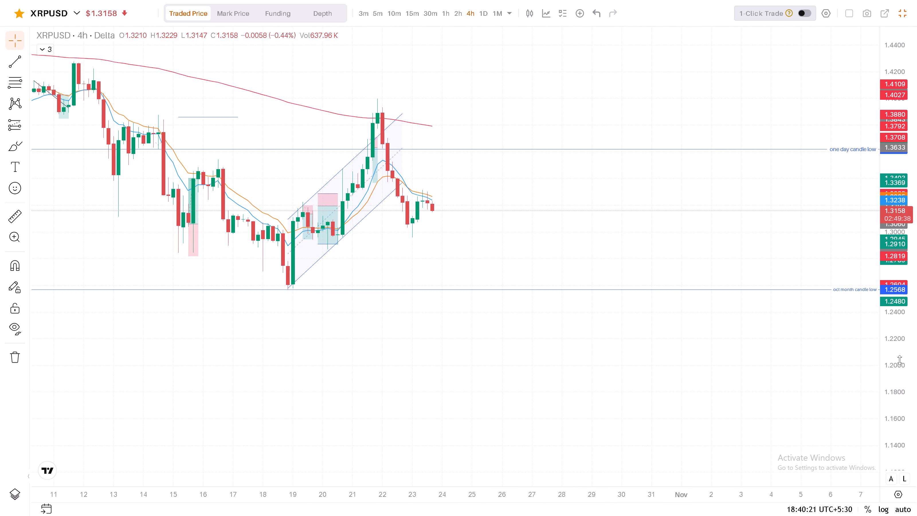
pyautogui.moveTo(900, 360); pyautogui.dragTo(898, 299)
pyautogui.moveTo(438, 242); pyautogui.dragTo(474, 250)
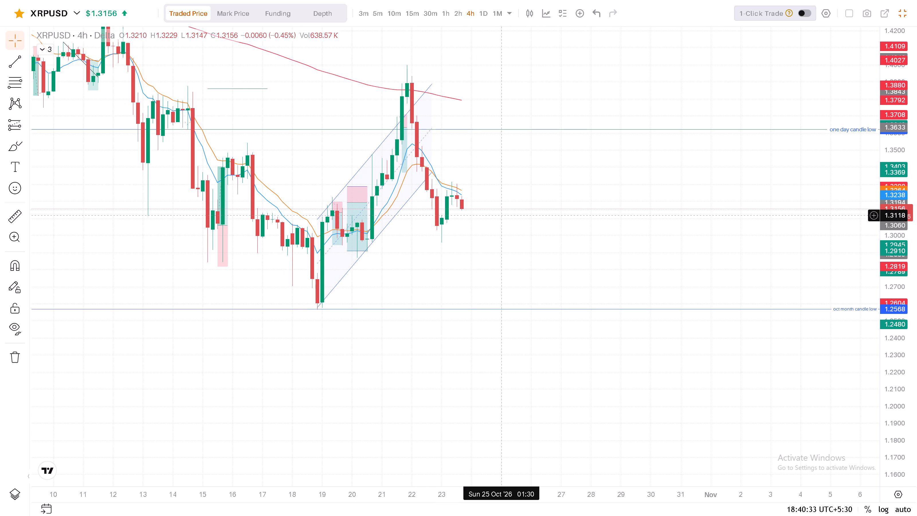
pyautogui.moveTo(505, 226); pyautogui.dragTo(528, 208)
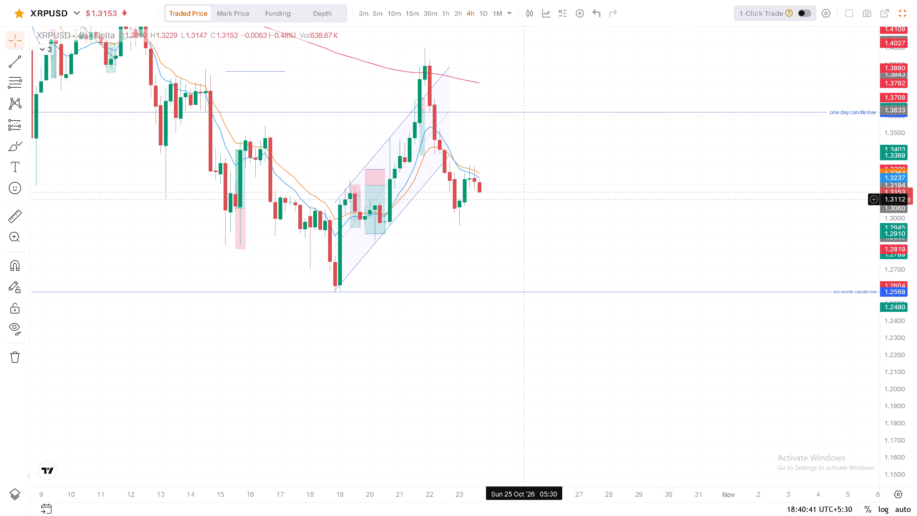
pyautogui.click(524, 199)
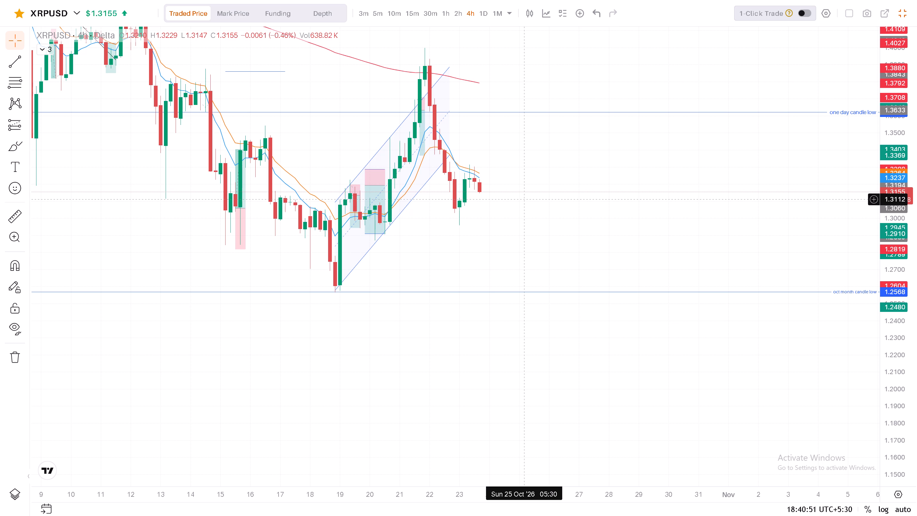
pyautogui.click(907, 10)
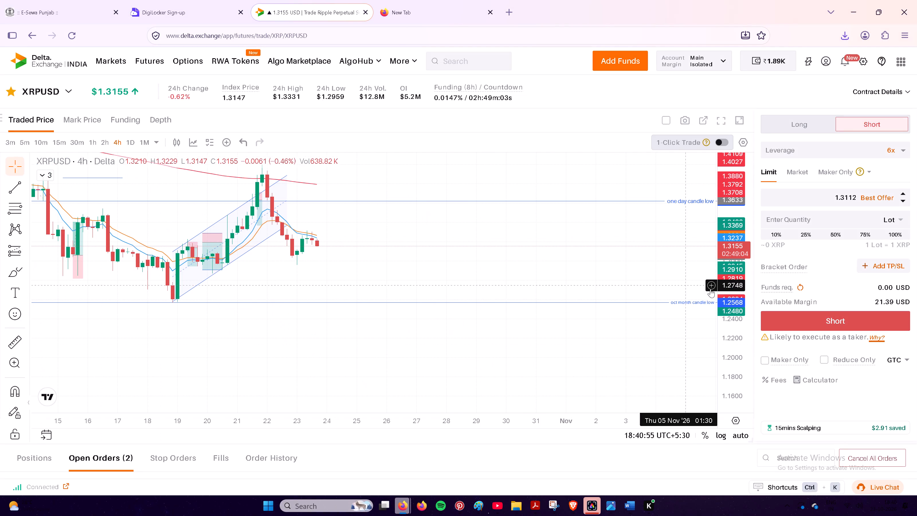
# Enter 1.3112 as the limit price in the XRPUSD order form.
pyautogui.moveTo(723, 304); pyautogui.dragTo(724, 258)
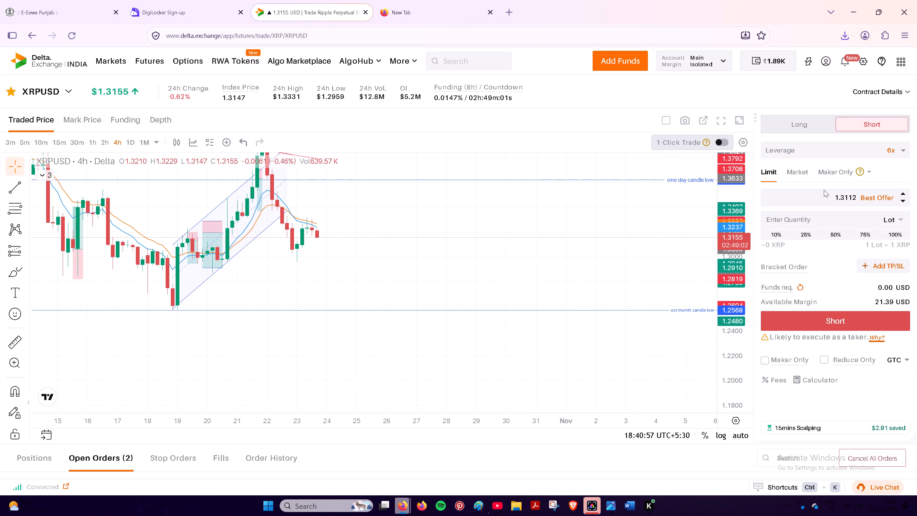
pyautogui.click(824, 190)
pyautogui.click(823, 197)
pyautogui.press('Delete')
pyautogui.press('Delete')
pyautogui.press('Delete')
pyautogui.press('Delete')
pyautogui.press('Delete')
pyautogui.press('Delete')
pyautogui.press('Delete')
pyautogui.press('Delete')
pyautogui.press('Delete')
pyautogui.press('Delete')
pyautogui.press('Delete')
pyautogui.press('Delete')
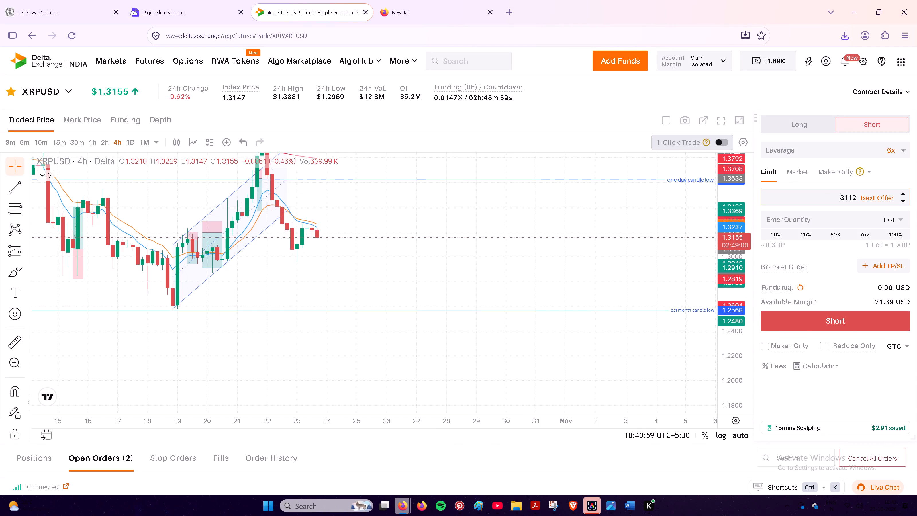
pyautogui.press('Delete')
pyautogui.write('1.3')
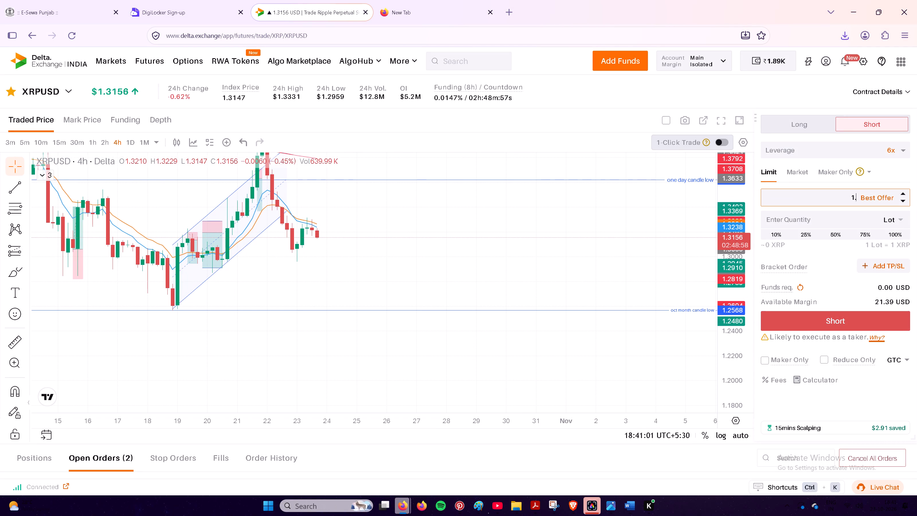
pyautogui.write('112')
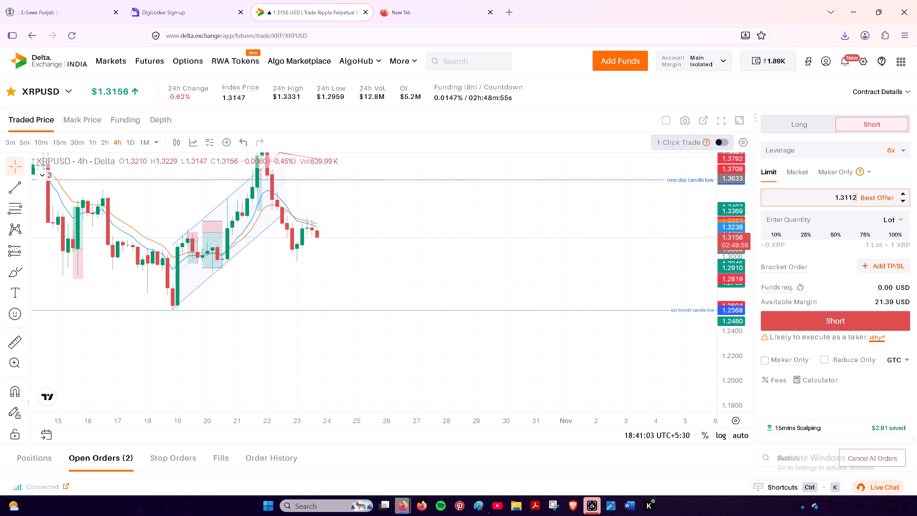
# Place a long XRPUSD limit order sized at 10% of the available margin.
pyautogui.click(790, 122)
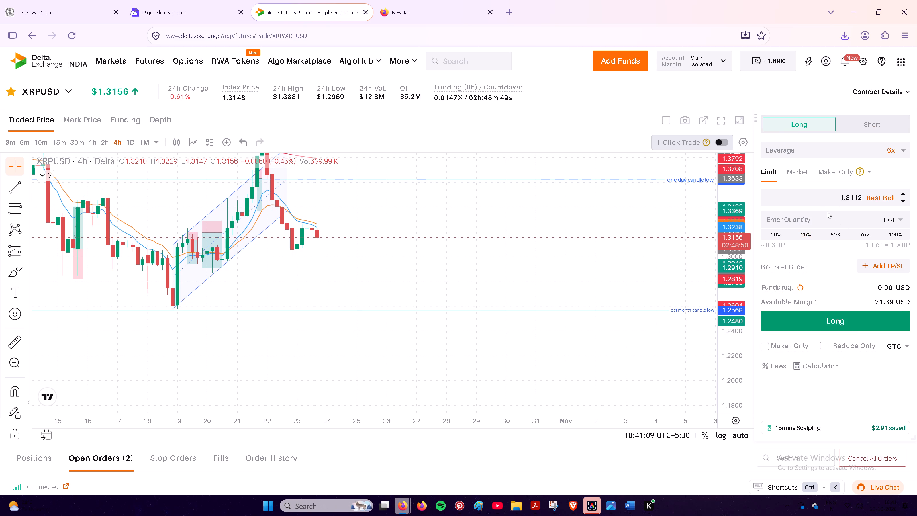
pyautogui.click(777, 236)
pyautogui.click(824, 321)
pyautogui.click(410, 327)
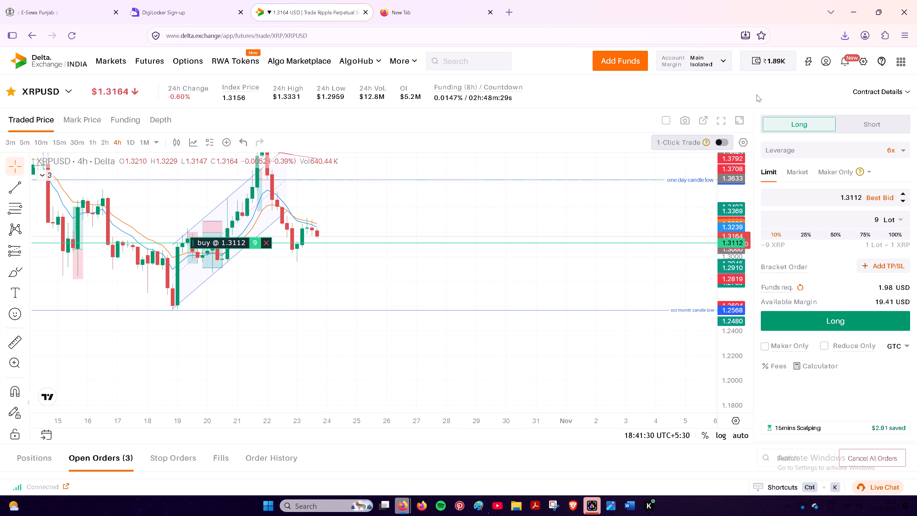
# Add a limit stop-loss to the open XRPUSD order with trigger price 1.2890 and limit price 1.2890.
pyautogui.scroll(-5, 757, 95)
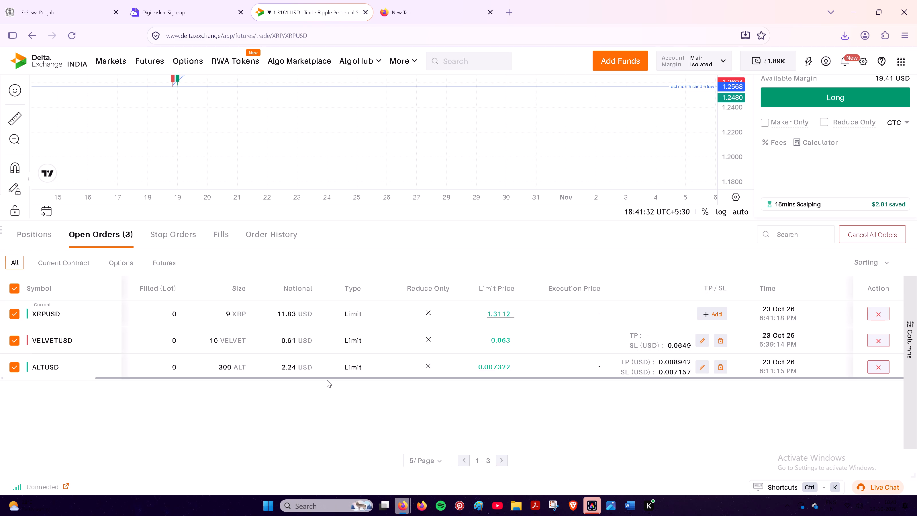
pyautogui.moveTo(327, 380); pyautogui.dragTo(631, 436)
pyautogui.click(710, 316)
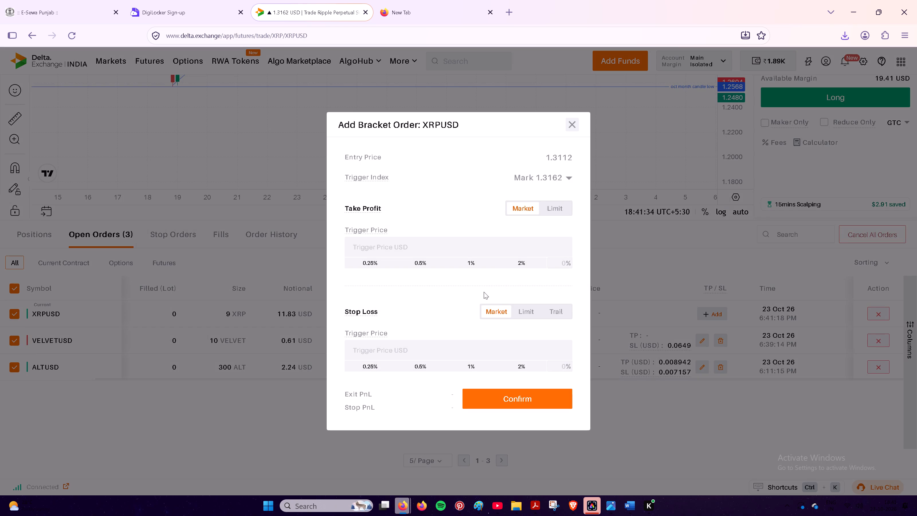
pyautogui.click(520, 315)
pyautogui.click(509, 324)
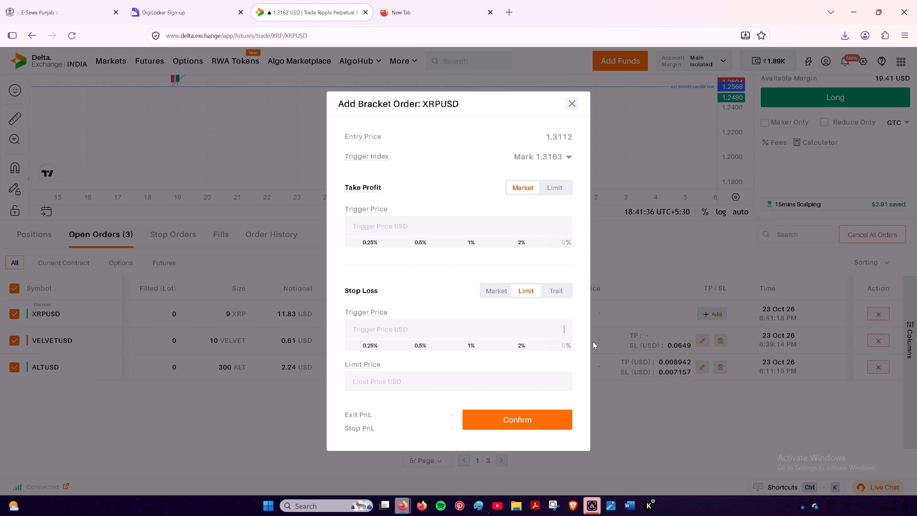
pyautogui.write('1.2')
pyautogui.write('890')
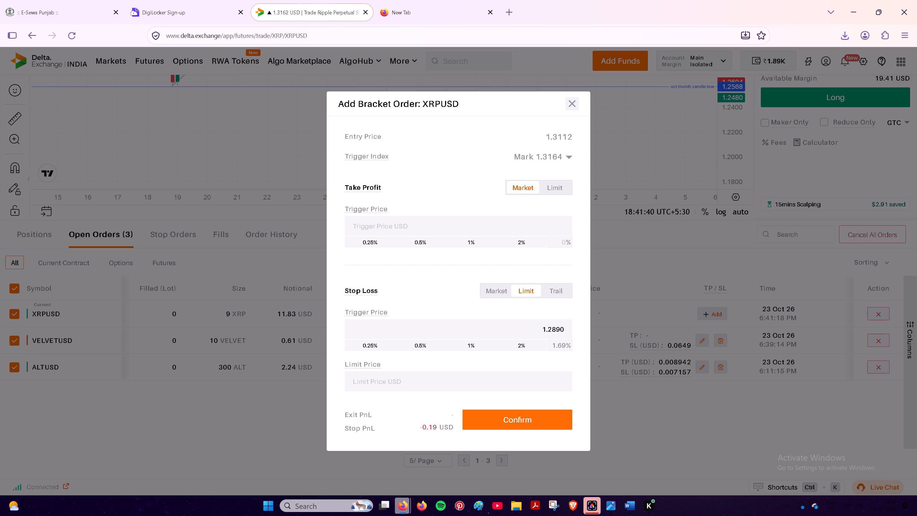
pyautogui.click(482, 381)
pyautogui.write('1.2')
pyautogui.write('890')
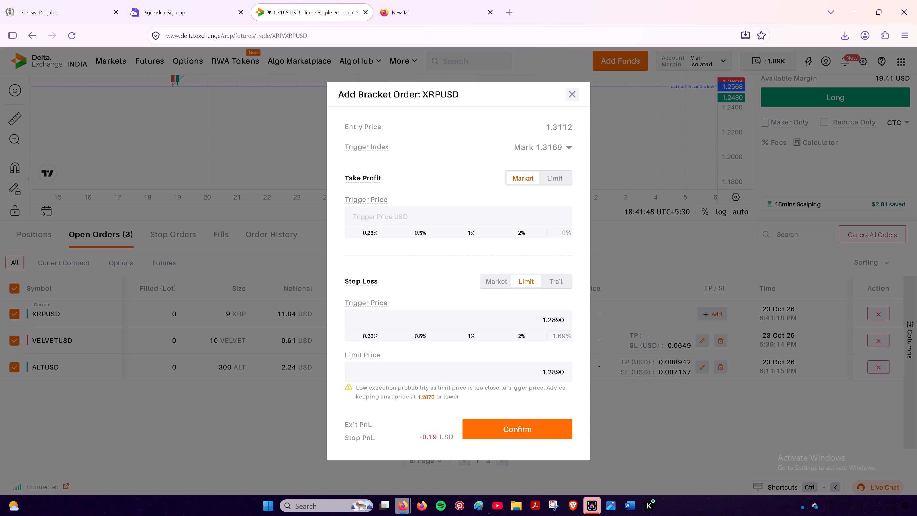
pyautogui.click(512, 431)
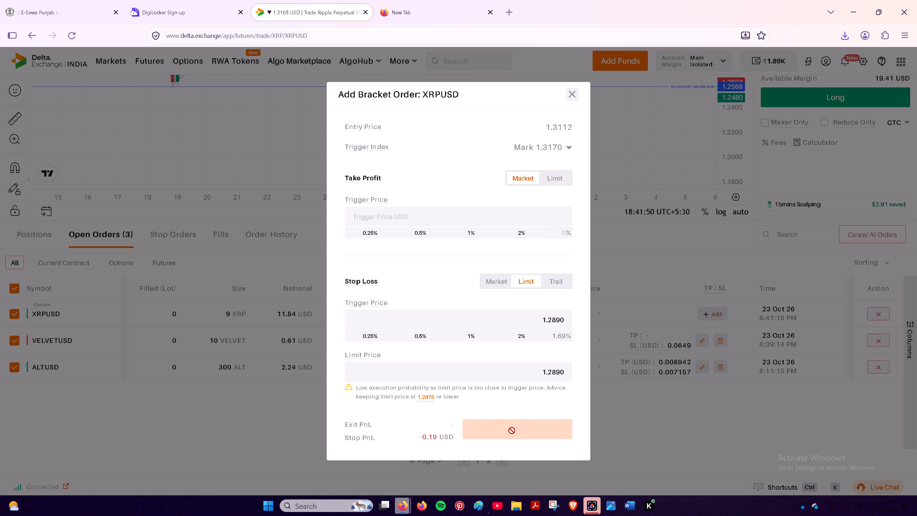
# Set the open XRPUSD order's quantity to 2 lots.
pyautogui.scroll(4, 702, 418)
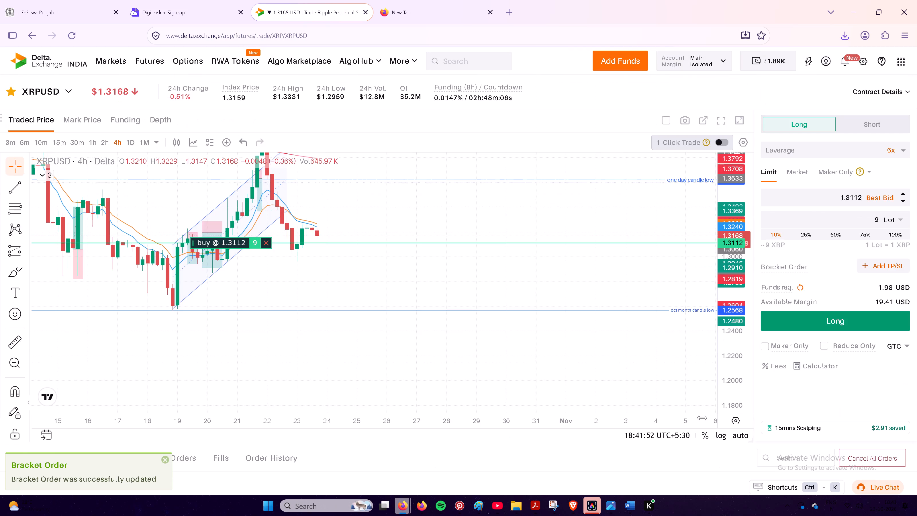
pyautogui.scroll(-4, 703, 418)
pyautogui.moveTo(252, 380); pyautogui.dragTo(233, 380)
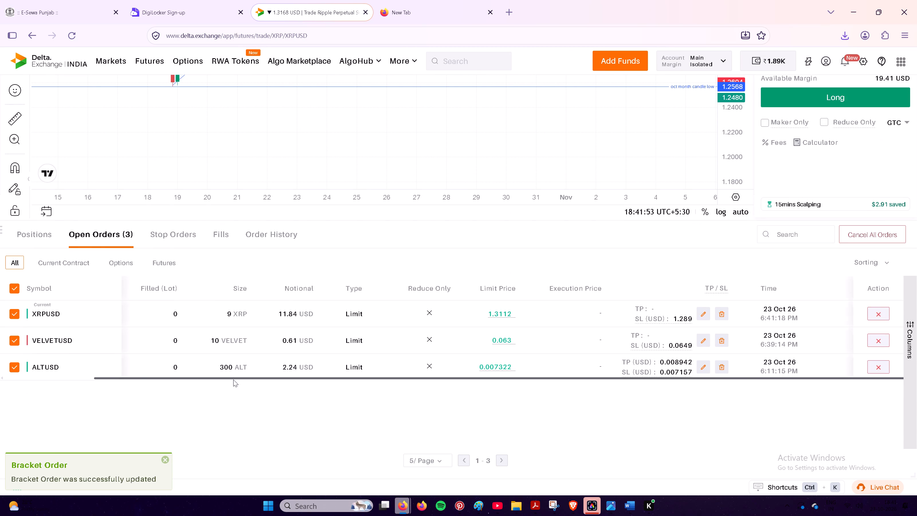
pyautogui.moveTo(233, 380); pyautogui.dragTo(82, 377)
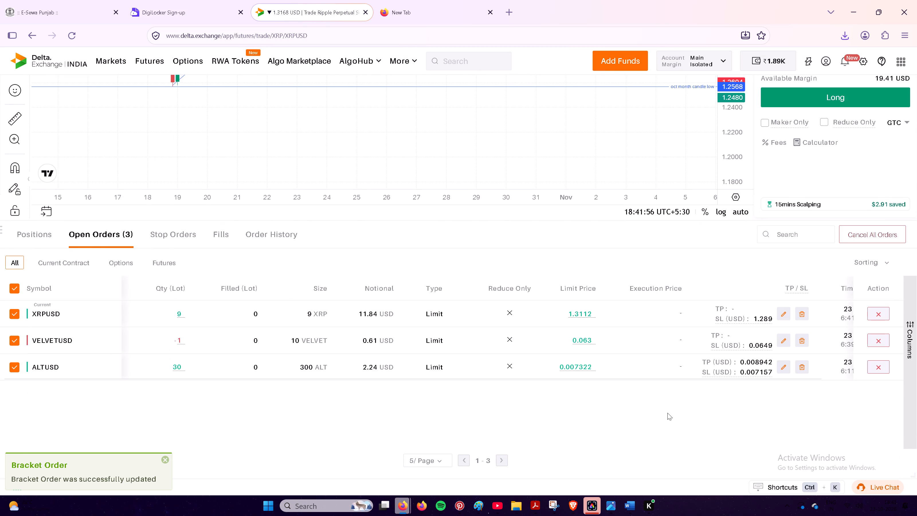
pyautogui.scroll(4, 703, 408)
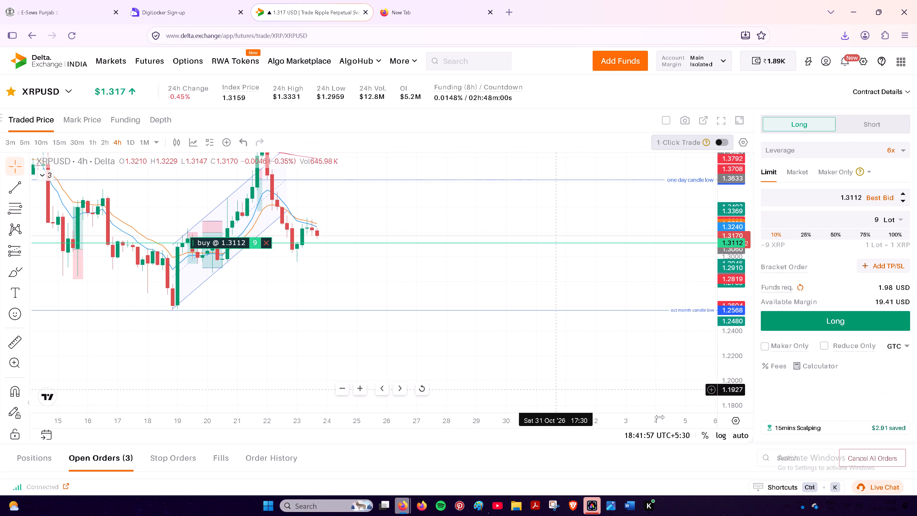
pyautogui.scroll(-3, 741, 456)
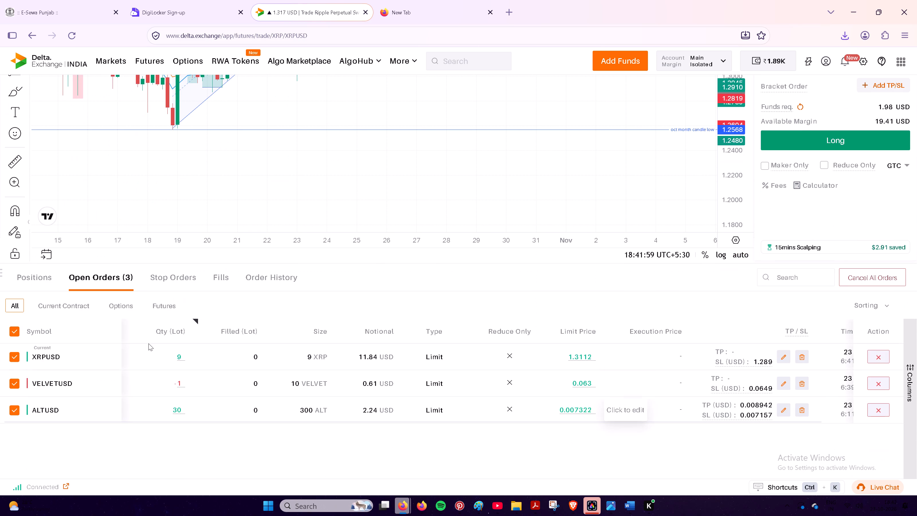
pyautogui.click(180, 355)
pyautogui.press('BackSpace')
pyautogui.press('BackSpace')
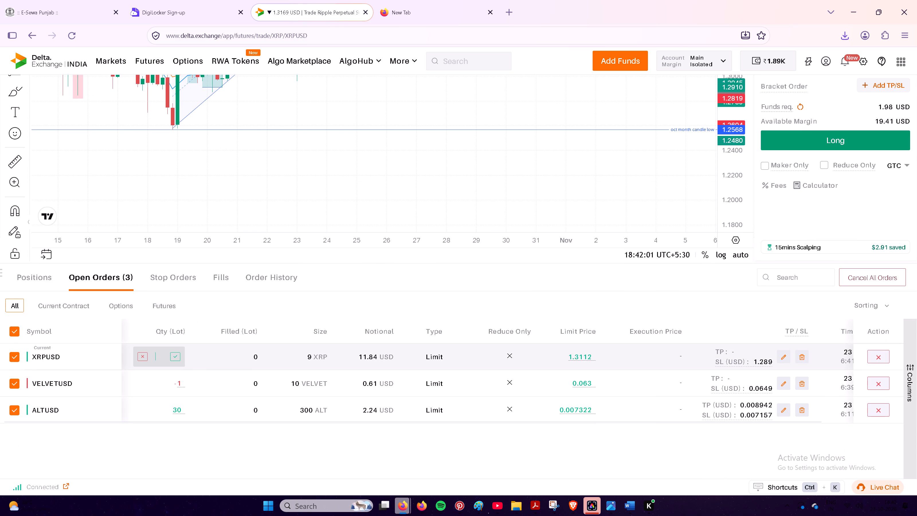
pyautogui.press('2')
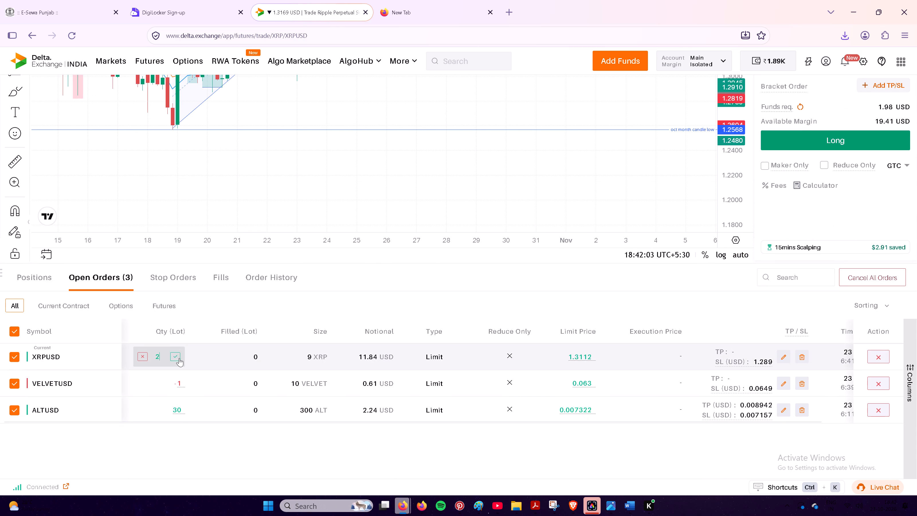
pyautogui.click(180, 358)
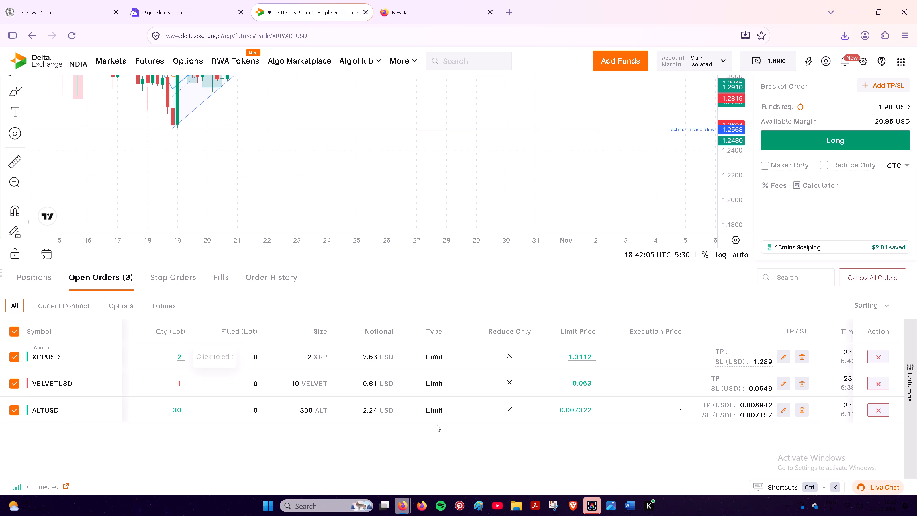
# Check the projected stop-loss PnL in the XRPUSD order's bracket settings, closing them without changes.
pyautogui.moveTo(435, 421); pyautogui.dragTo(662, 437)
pyautogui.click(704, 356)
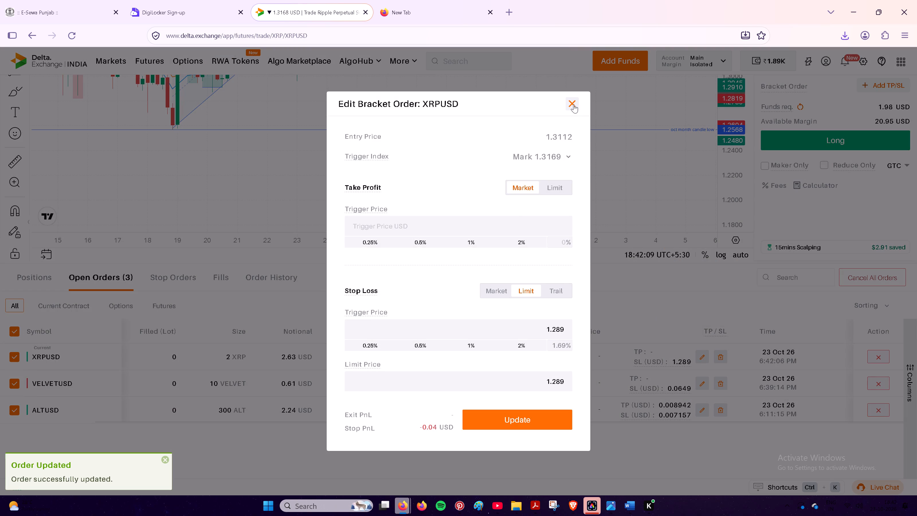
pyautogui.click(574, 104)
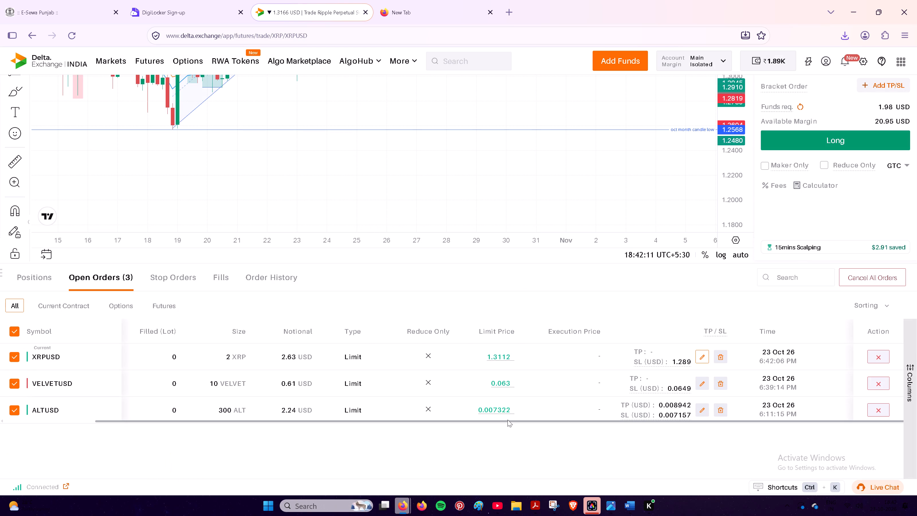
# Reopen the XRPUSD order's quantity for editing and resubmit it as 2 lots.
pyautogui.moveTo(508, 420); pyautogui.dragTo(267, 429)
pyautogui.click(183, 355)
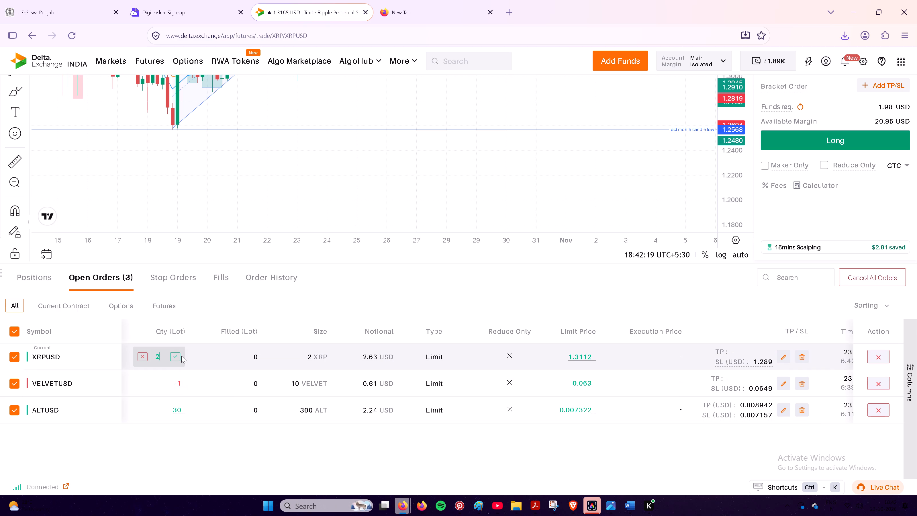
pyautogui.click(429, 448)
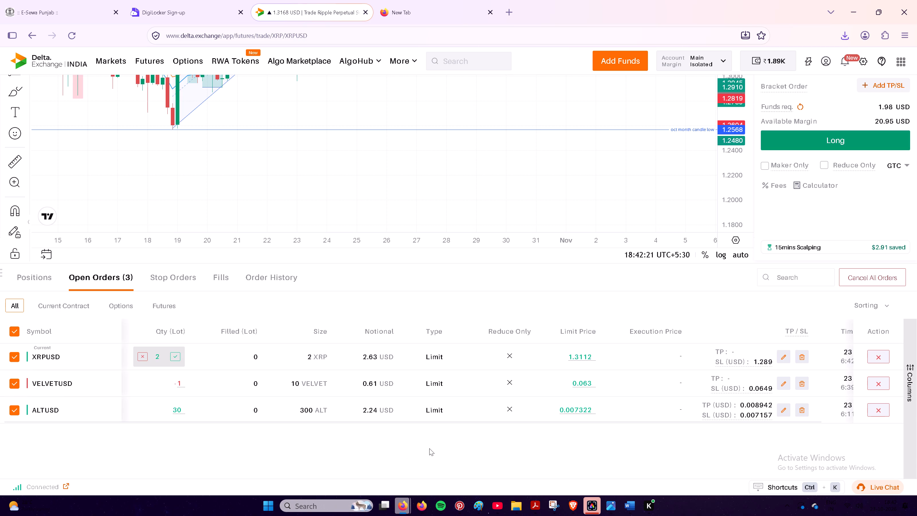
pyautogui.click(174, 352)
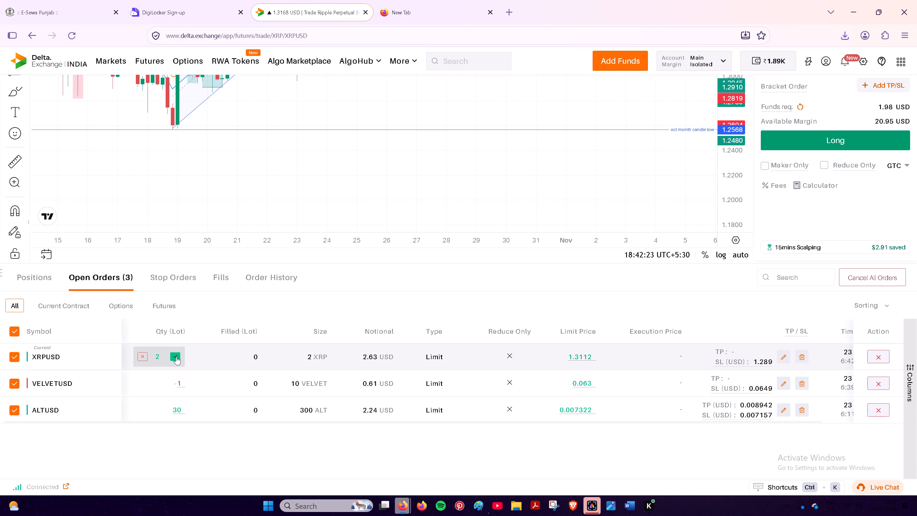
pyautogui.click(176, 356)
# Recheck the XRPUSD order's bracket settings and projected stop PnL, closing them without changes.
pyautogui.moveTo(462, 420); pyautogui.dragTo(677, 423)
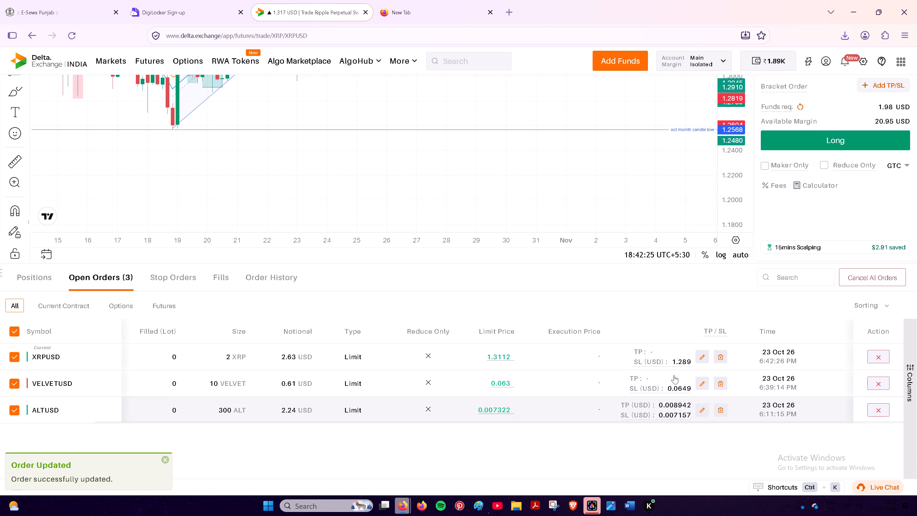
pyautogui.click(697, 358)
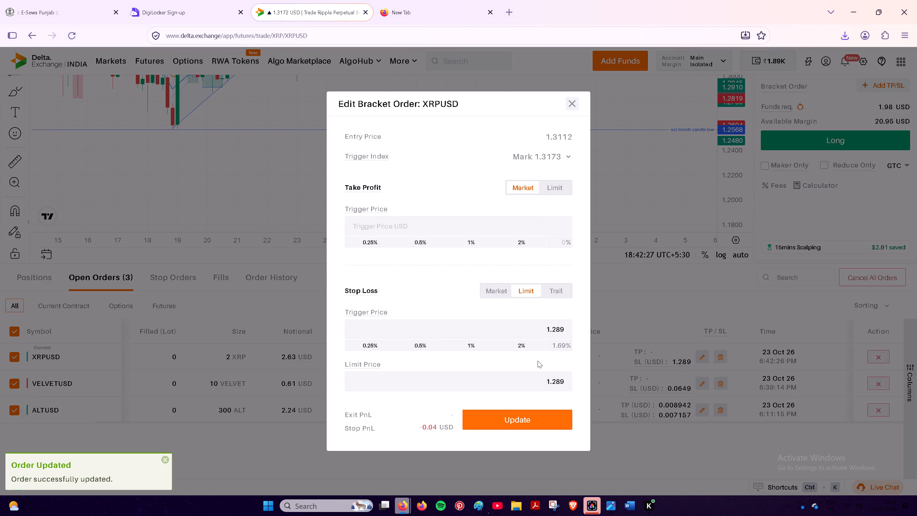
pyautogui.click(569, 104)
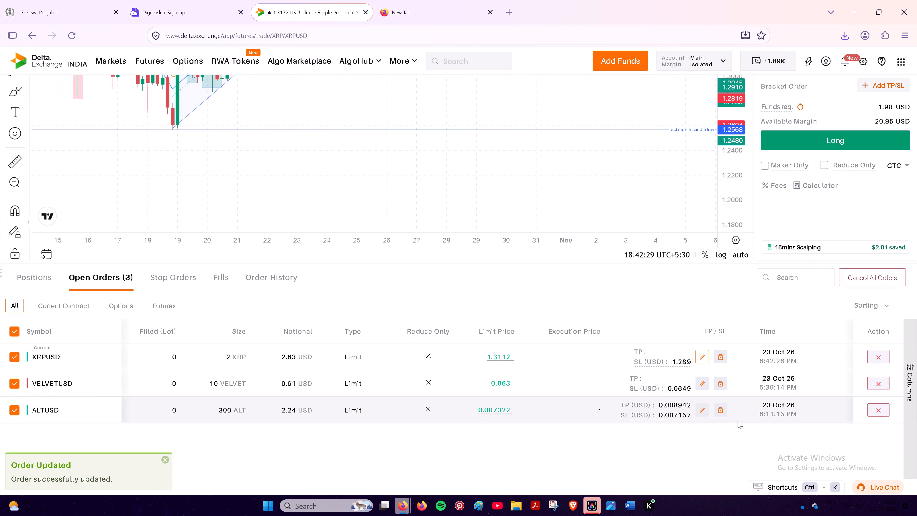
# Show the XRPUSD chart in full screen and reset its price scale to automatic fit.
pyautogui.scroll(3, 769, 443)
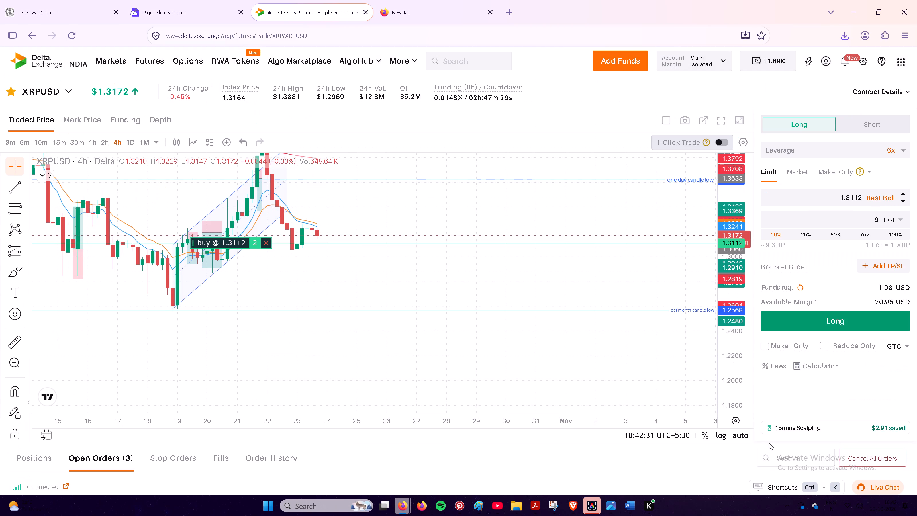
pyautogui.scroll(-2, 483, 284)
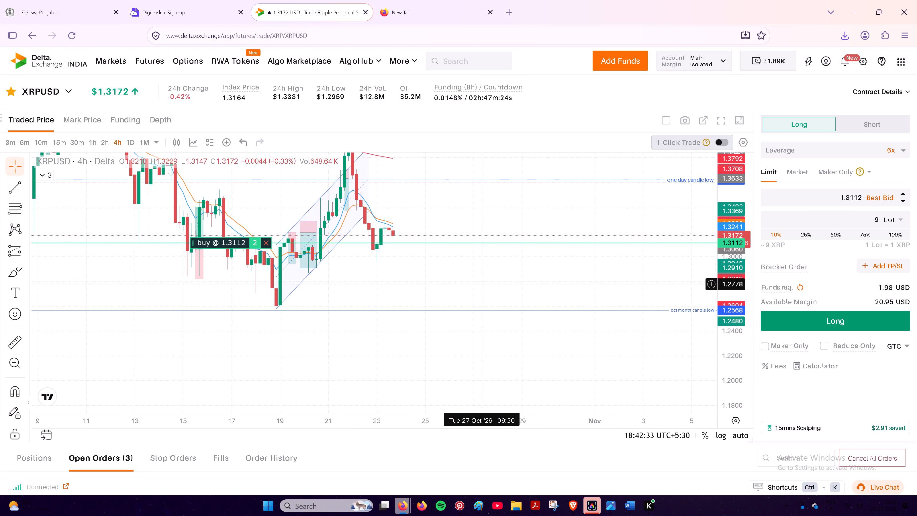
pyautogui.scroll(2, 483, 284)
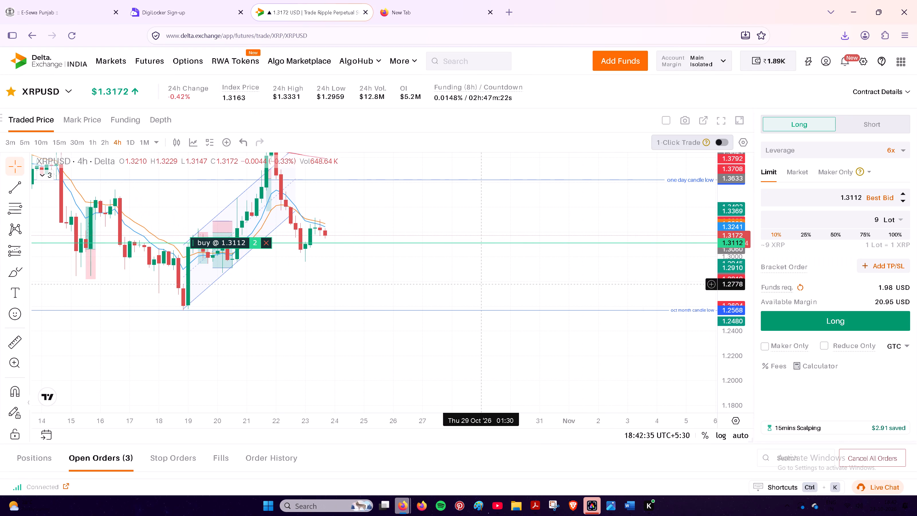
pyautogui.click(718, 123)
pyautogui.moveTo(896, 214); pyautogui.dragTo(894, 242)
pyautogui.moveTo(894, 242); pyautogui.dragTo(894, 245, button='middle')
pyautogui.moveTo(894, 245); pyautogui.dragTo(893, 252)
pyautogui.click(894, 255)
pyautogui.moveTo(894, 259); pyautogui.dragTo(894, 265)
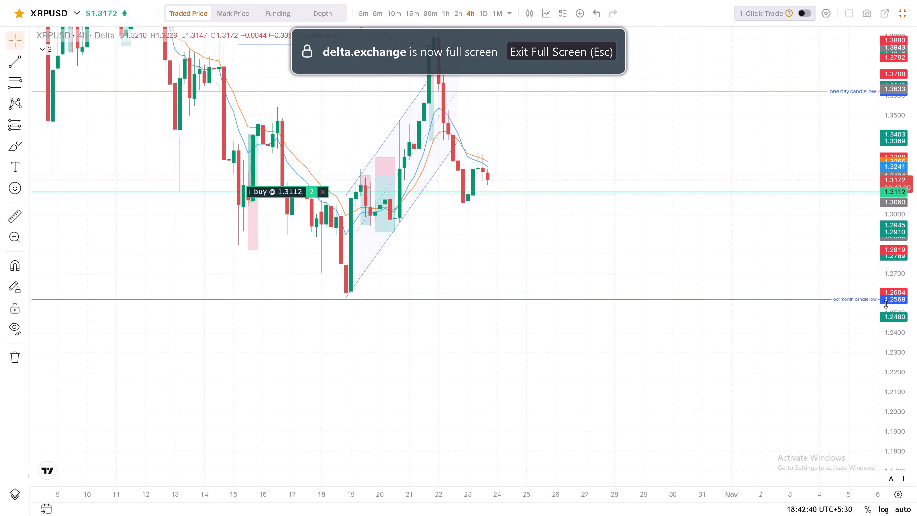
pyautogui.click(884, 307)
pyautogui.moveTo(884, 309); pyautogui.dragTo(880, 365)
pyautogui.click(880, 365)
pyautogui.moveTo(890, 285); pyautogui.dragTo(885, 352)
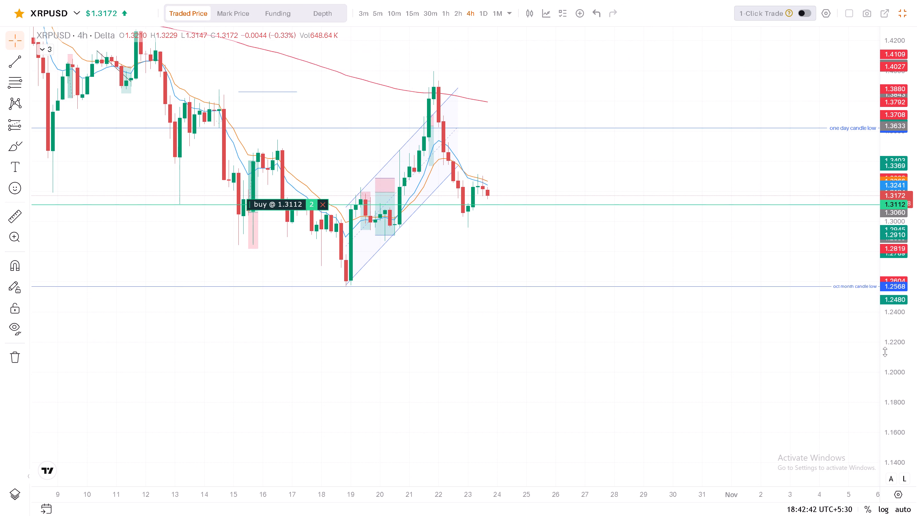
pyautogui.moveTo(885, 352); pyautogui.dragTo(885, 356)
pyautogui.click(885, 356)
pyautogui.moveTo(898, 176); pyautogui.dragTo(893, 241)
pyautogui.doubleClick(893, 241)
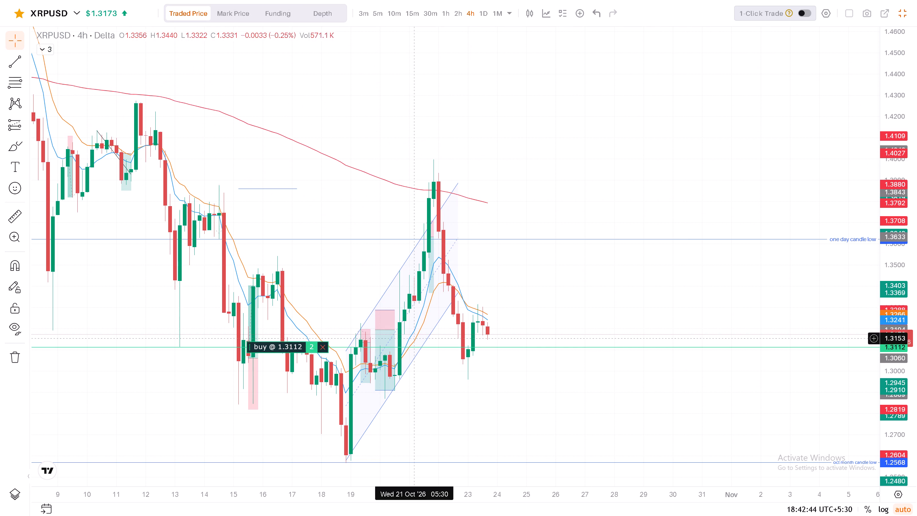
# Switch the XRPUSD chart to the 1-hour timeframe.
pyautogui.click(451, 16)
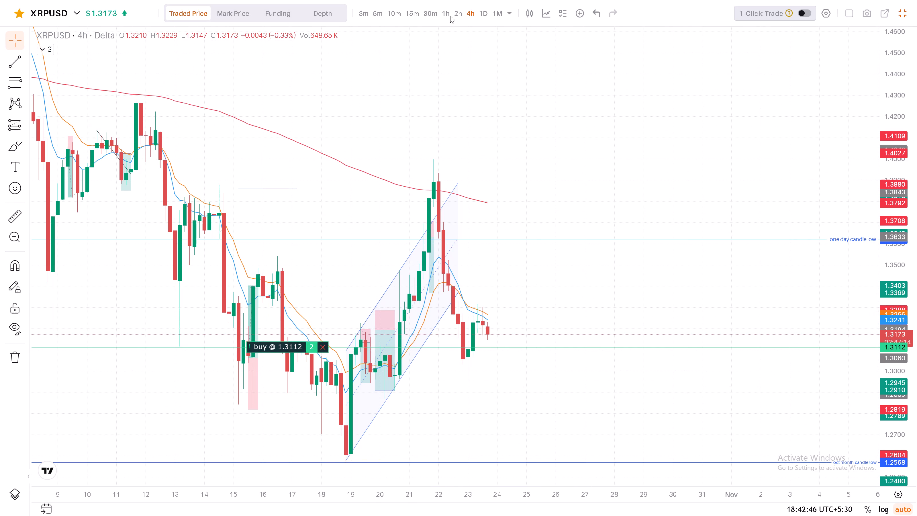
pyautogui.click(450, 16)
pyautogui.click(447, 15)
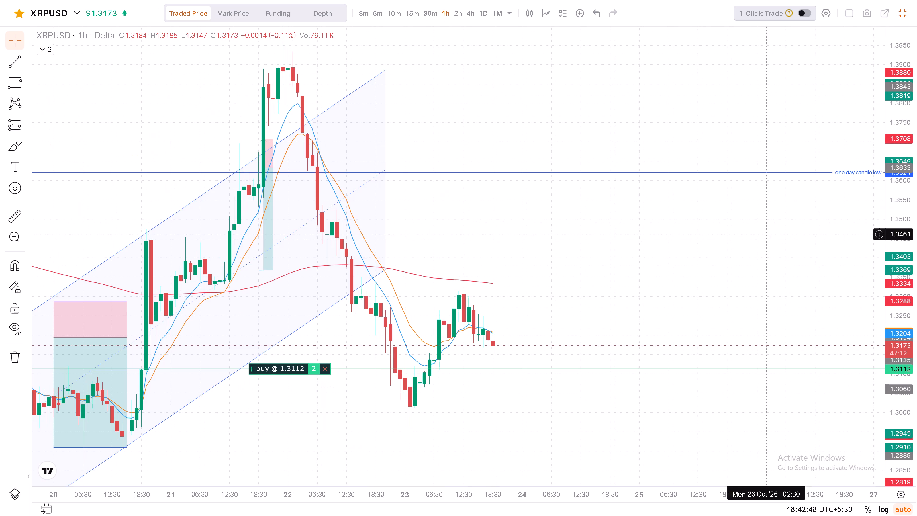
# Move the 2-lot XRPUSD buy order on the chart to a limit price of 1.31.
pyautogui.moveTo(906, 184); pyautogui.dragTo(899, 252)
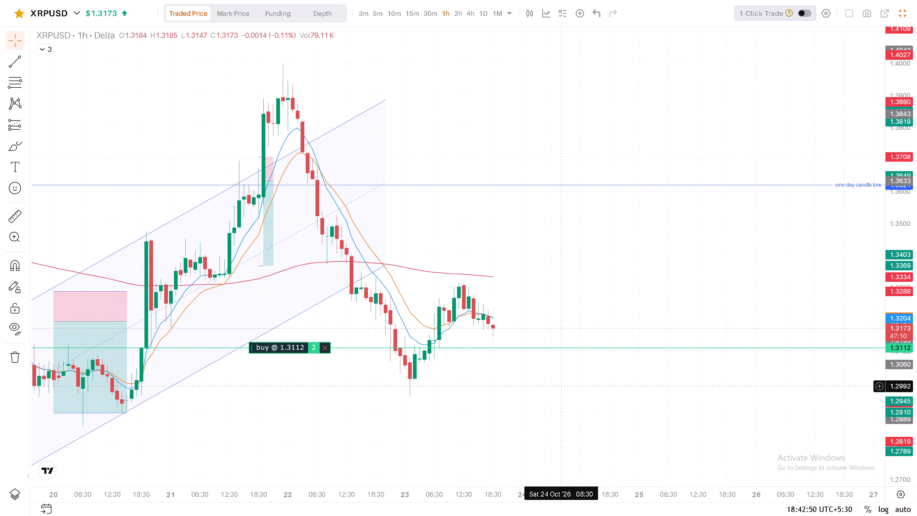
pyautogui.moveTo(558, 392); pyautogui.dragTo(588, 331)
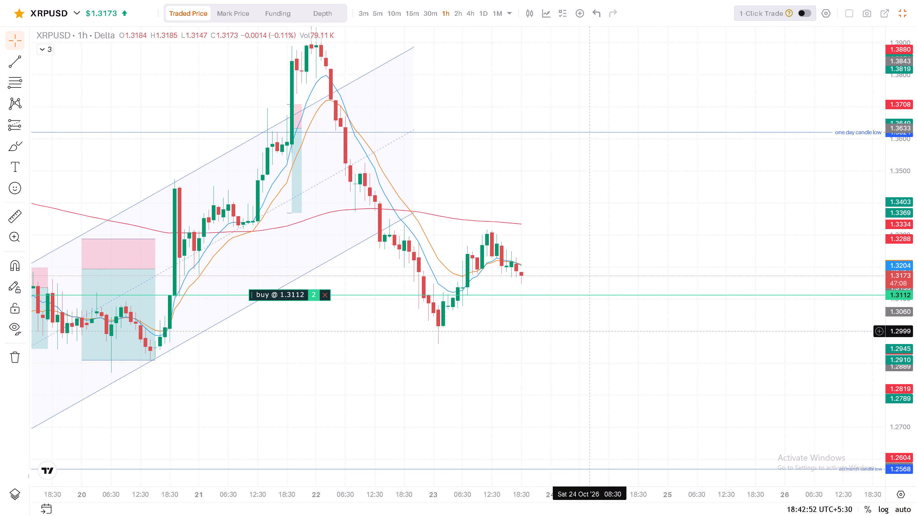
pyautogui.click(291, 296)
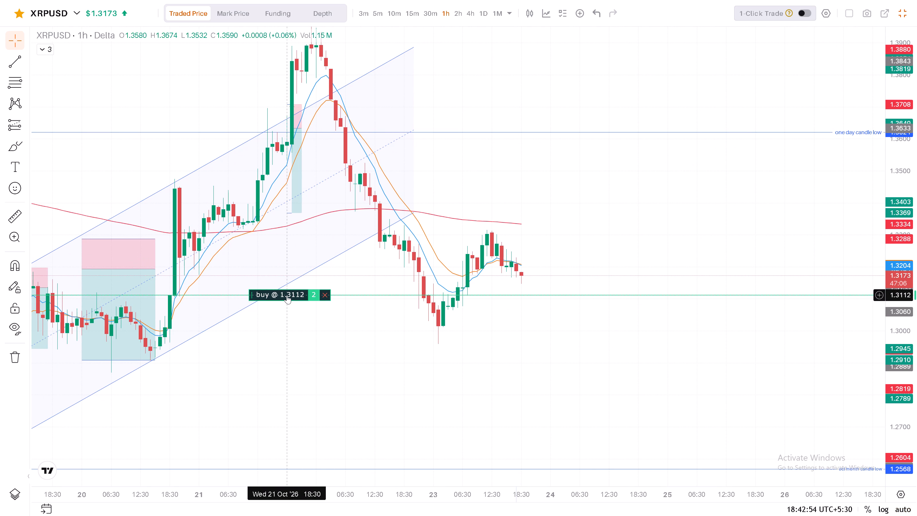
pyautogui.click(287, 295)
pyautogui.moveTo(287, 295); pyautogui.dragTo(287, 299)
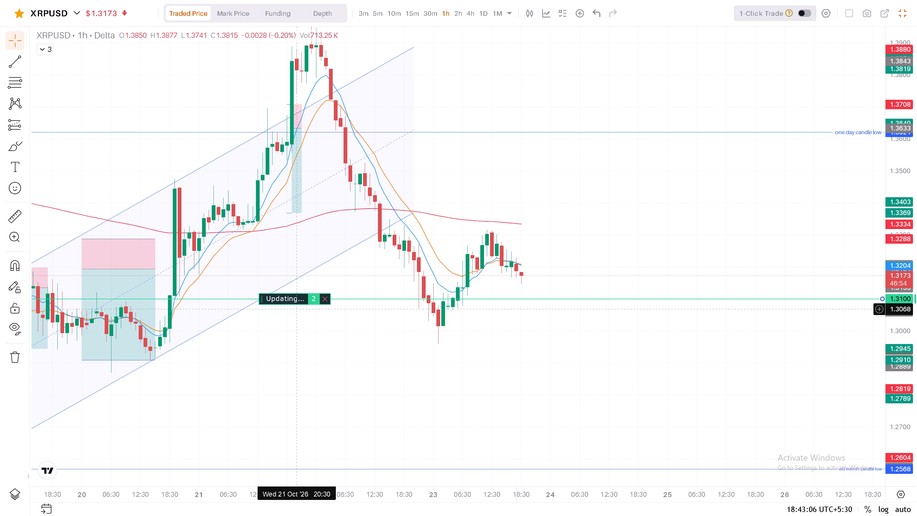
# Draw a short trend line below the latest candles and set both of its end prices to 1.2890.
pyautogui.moveTo(708, 385); pyautogui.dragTo(658, 360)
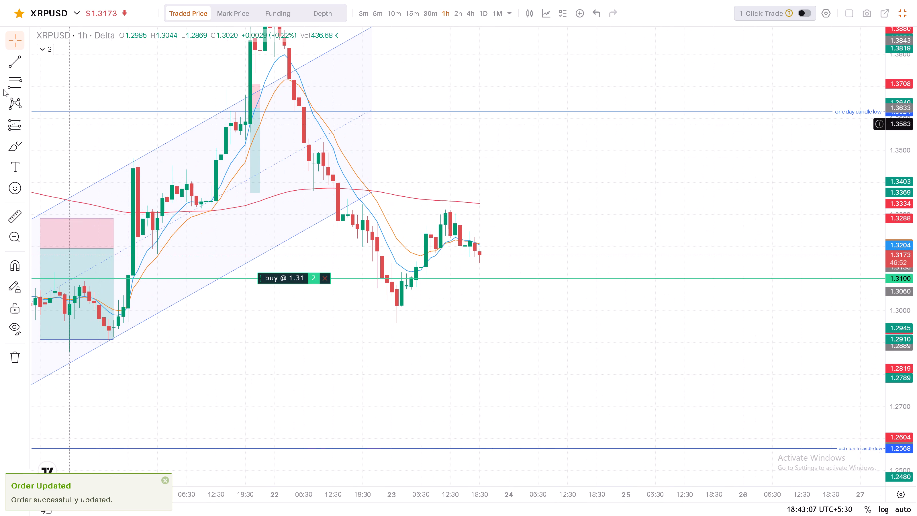
pyautogui.click(13, 63)
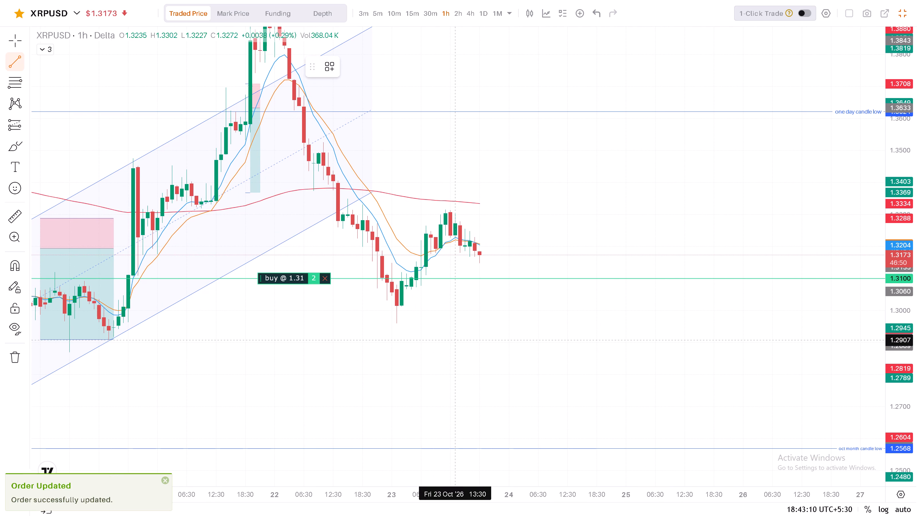
pyautogui.click(453, 343)
pyautogui.click(514, 347)
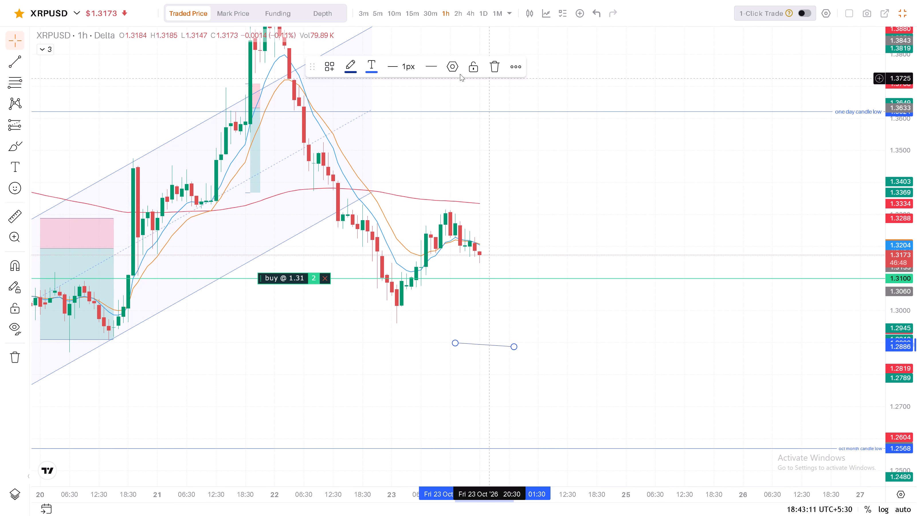
pyautogui.click(458, 68)
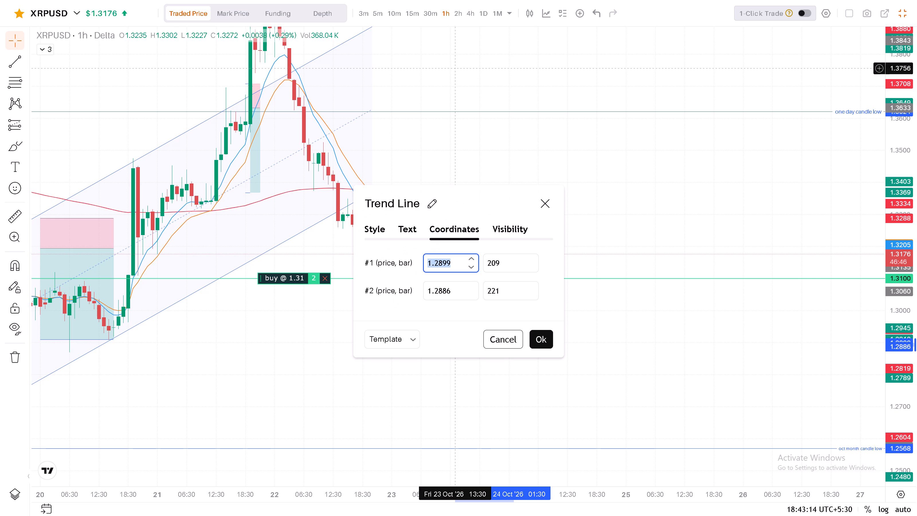
pyautogui.press('BackSpace')
pyautogui.press('BackSpace')
pyautogui.write('1.2')
pyautogui.write('890')
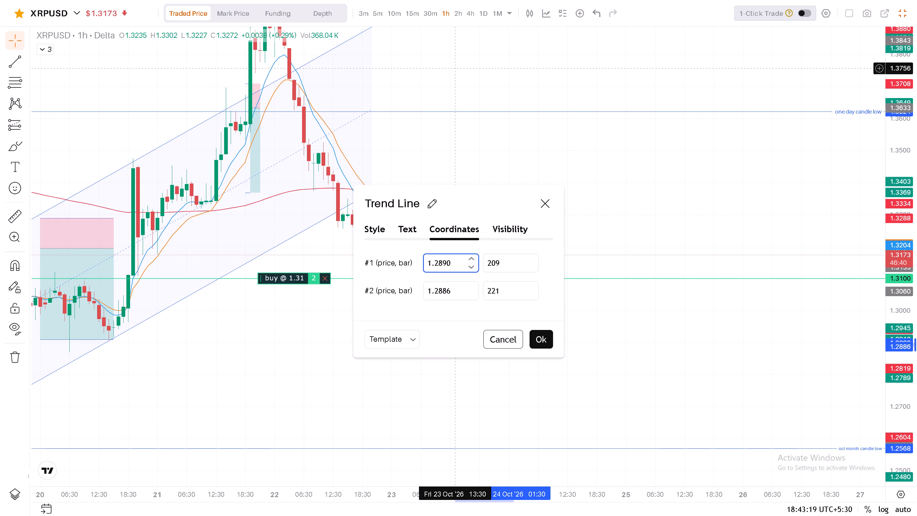
pyautogui.press('Tab')
pyautogui.press('Tab')
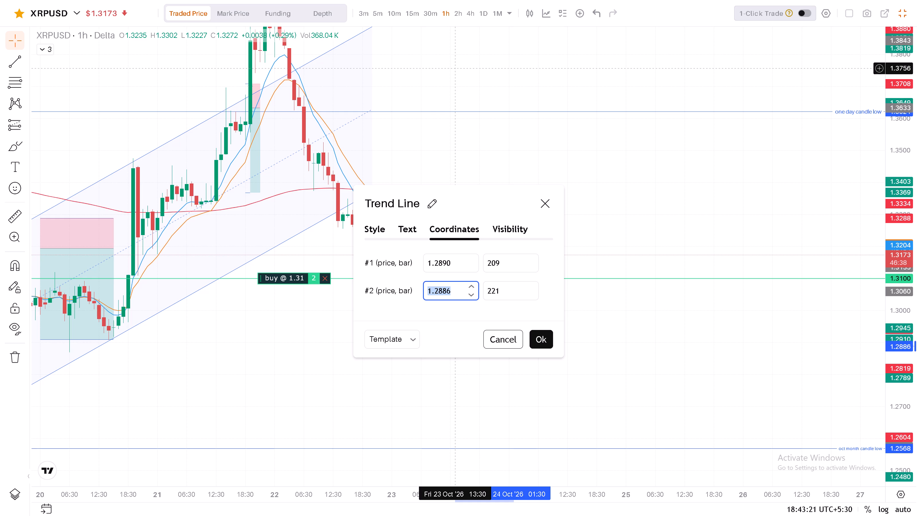
pyautogui.press('Delete')
pyautogui.write('1.2')
pyautogui.write('890')
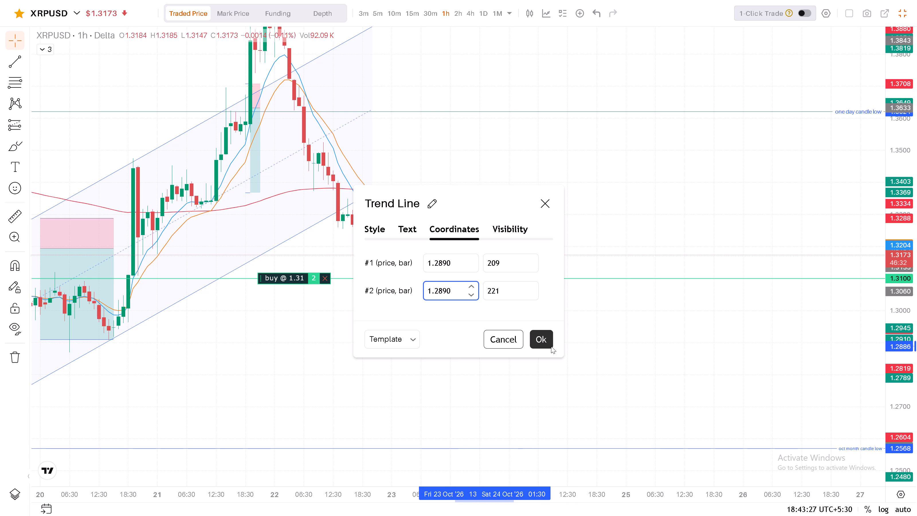
pyautogui.click(549, 345)
# Place a long position projection with entry at 1.3100 on the buy order line and shift it two bars earlier.
pyautogui.scroll(-3, 593, 352)
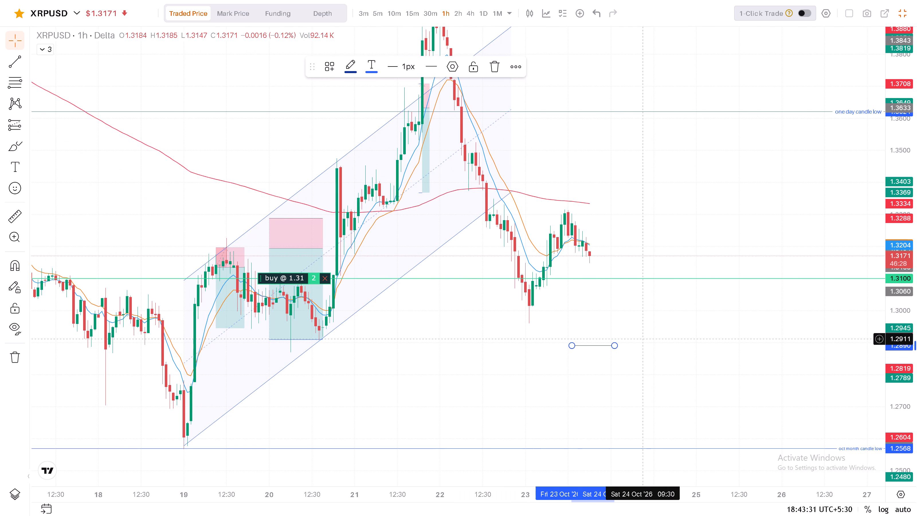
pyautogui.scroll(3, 640, 341)
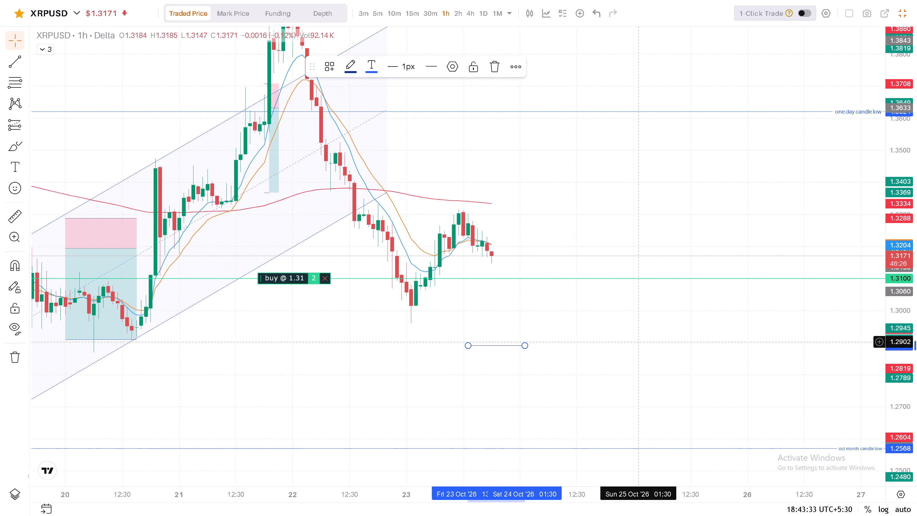
pyautogui.moveTo(616, 376); pyautogui.dragTo(673, 362)
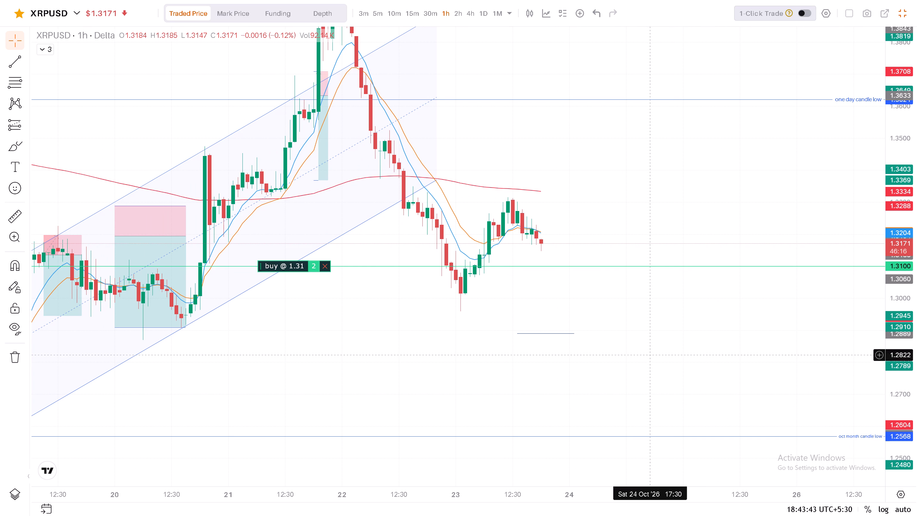
pyautogui.click(17, 124)
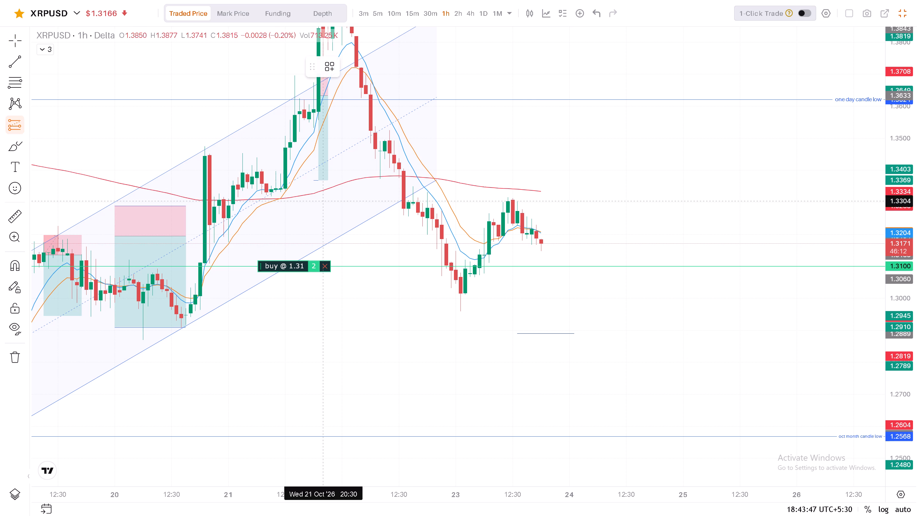
pyautogui.click(529, 266)
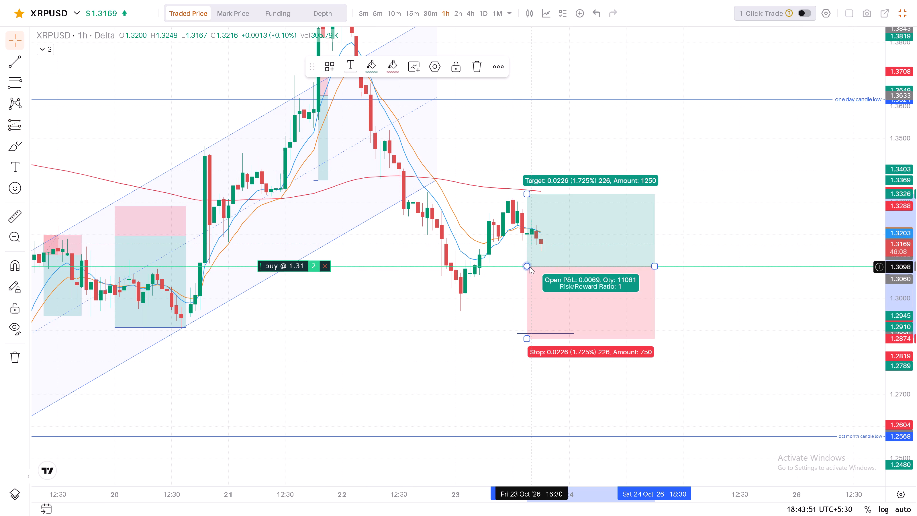
pyautogui.press('Left')
pyautogui.press('Left')
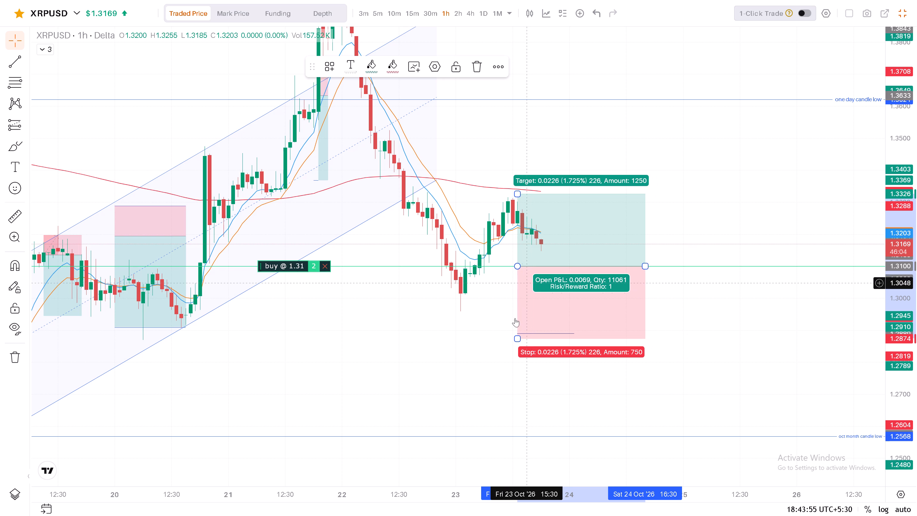
# Align the long position's stop level with the short trend line at 1.2890.
pyautogui.click(518, 336)
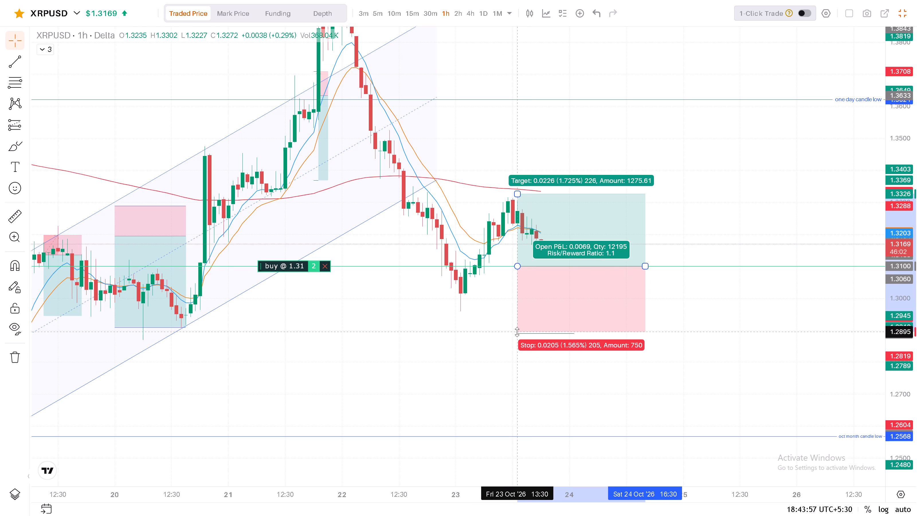
pyautogui.tripleClick(516, 335)
pyautogui.doubleClick(516, 335)
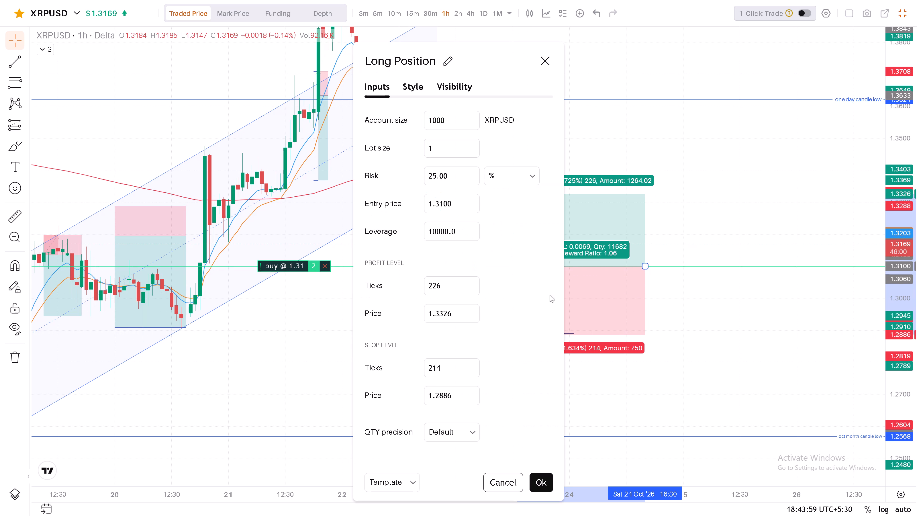
pyautogui.click(548, 64)
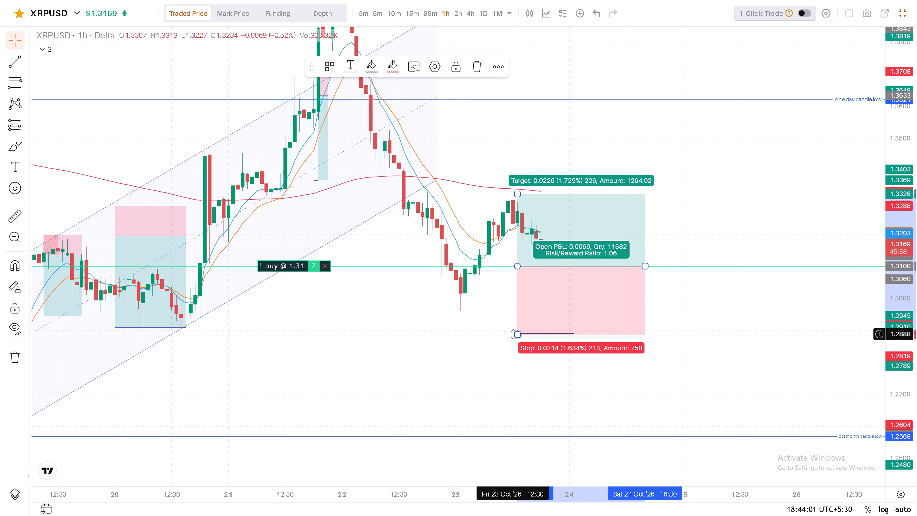
pyautogui.moveTo(515, 334); pyautogui.dragTo(524, 333)
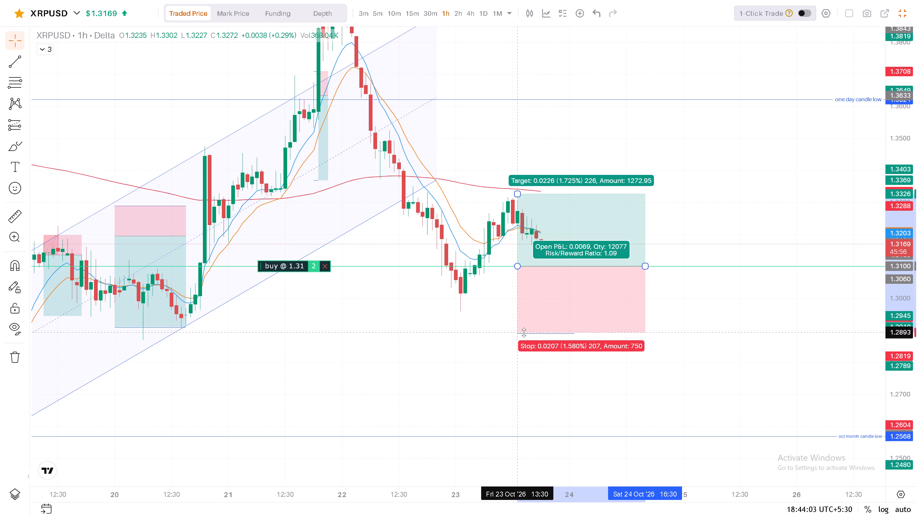
pyautogui.moveTo(524, 333); pyautogui.dragTo(521, 333)
pyautogui.click(521, 333)
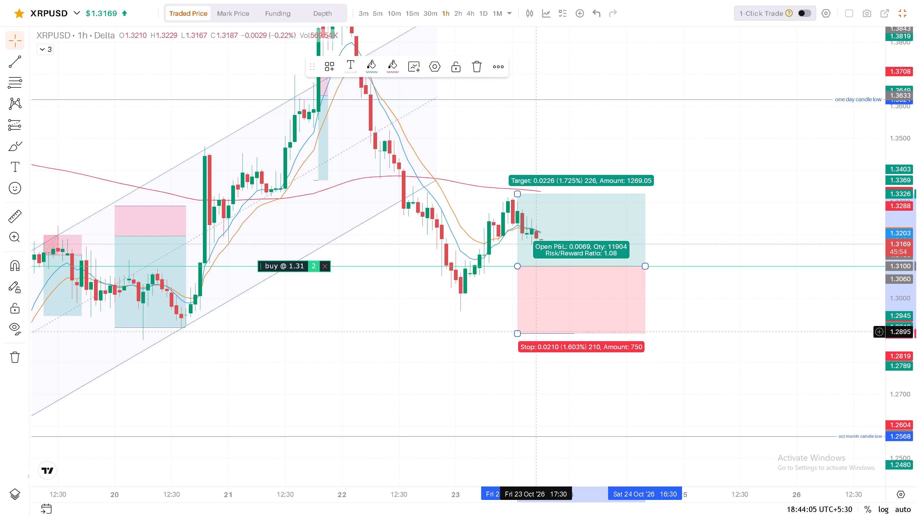
# Shorten the long position to end at 24 Oct 07:30 and raise its target to about 1.3488.
pyautogui.moveTo(647, 267); pyautogui.dragTo(605, 268)
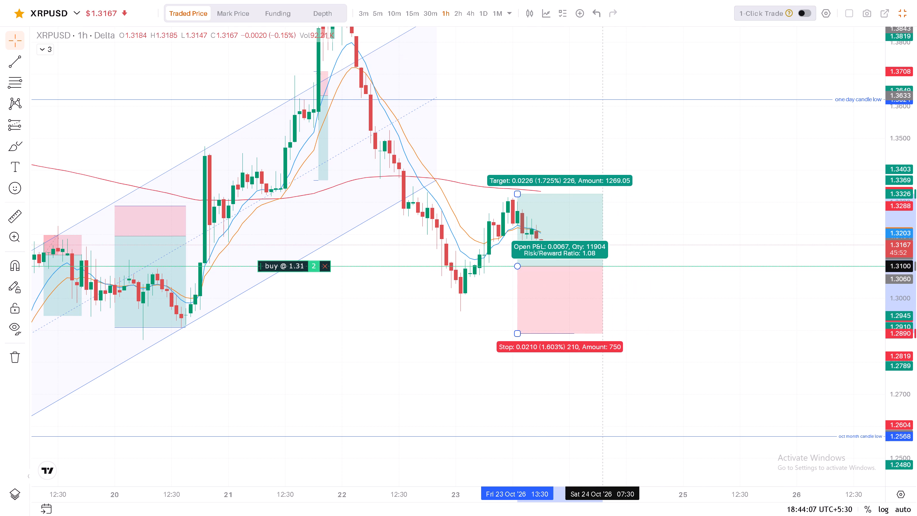
pyautogui.click(674, 316)
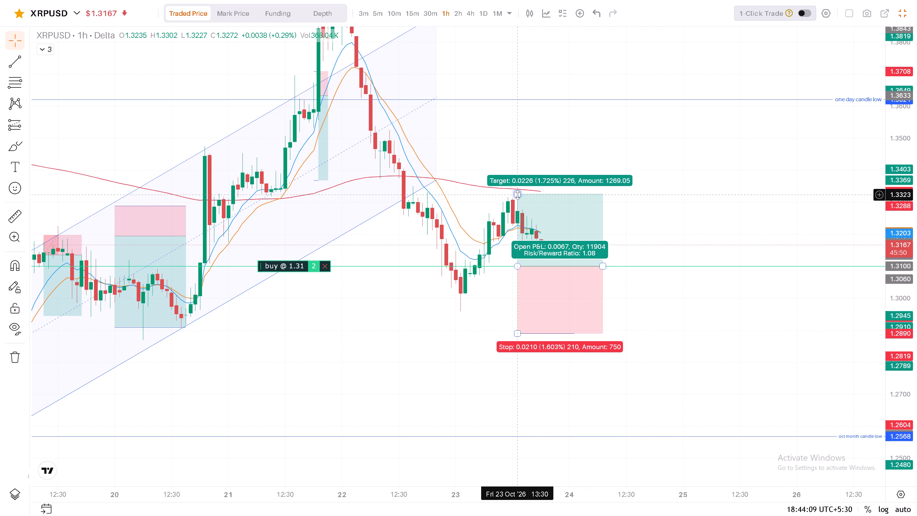
pyautogui.moveTo(517, 195); pyautogui.dragTo(517, 188)
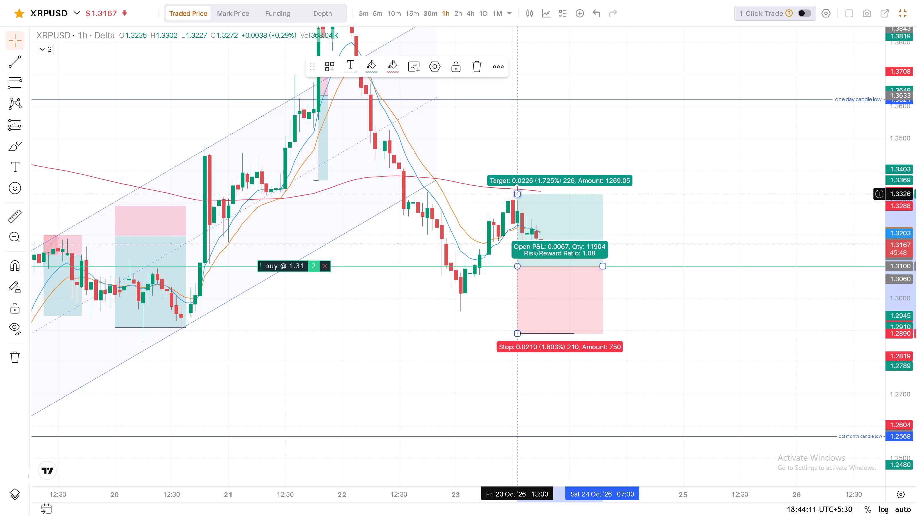
pyautogui.moveTo(517, 188); pyautogui.dragTo(513, 142)
pyautogui.moveTo(513, 142); pyautogui.dragTo(517, 120)
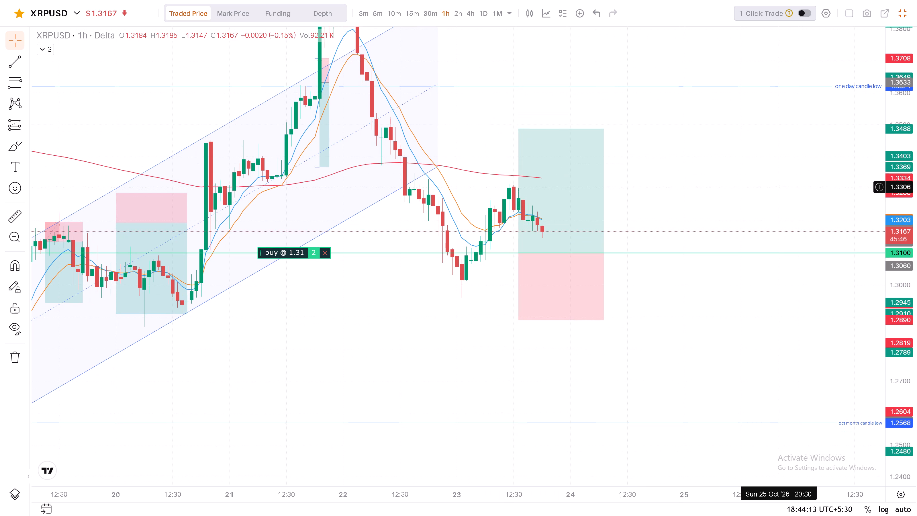
pyautogui.moveTo(779, 184); pyautogui.dragTo(762, 295)
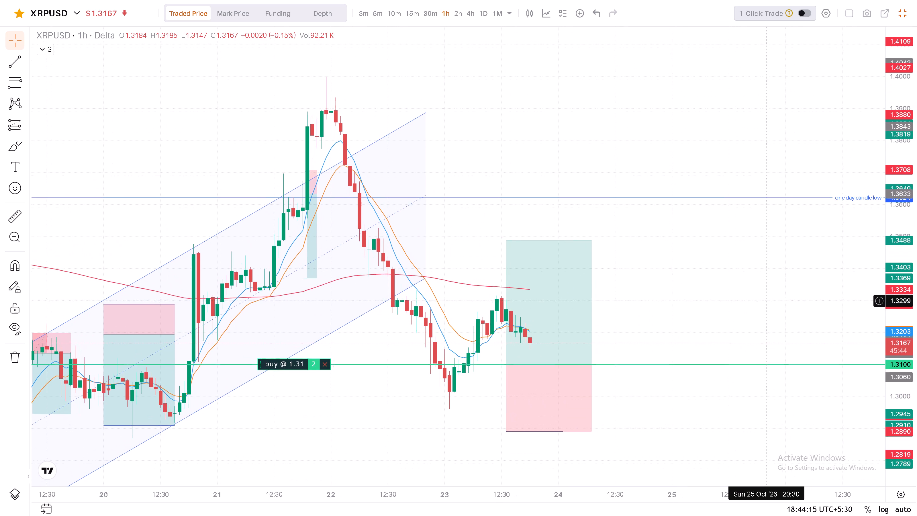
# Raise the long position's target to about 1.3729 for a risk/reward ratio of 3.
pyautogui.moveTo(762, 295); pyautogui.dragTo(755, 275)
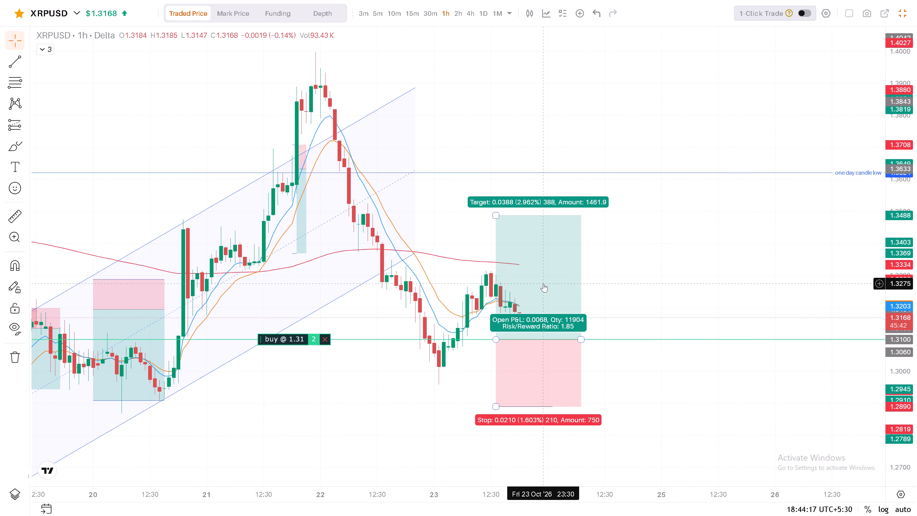
pyautogui.moveTo(495, 212); pyautogui.dragTo(501, 144)
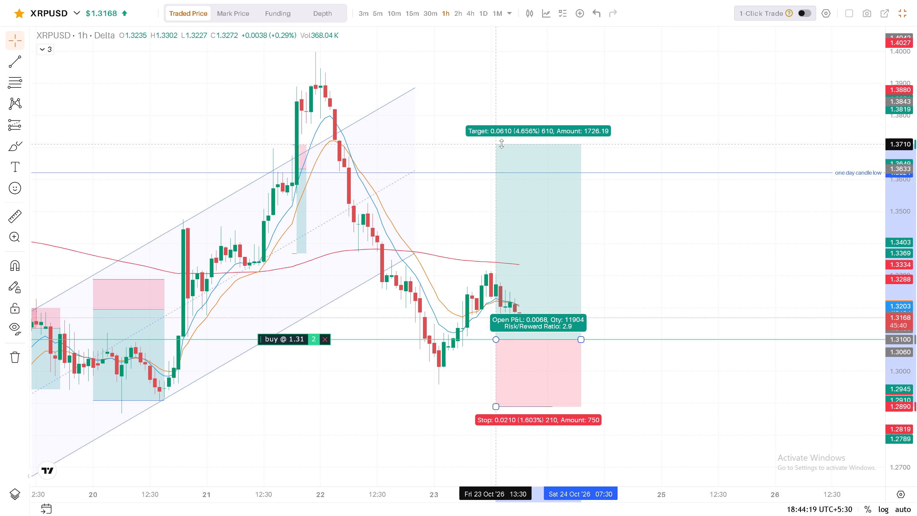
pyautogui.moveTo(501, 144); pyautogui.dragTo(501, 142)
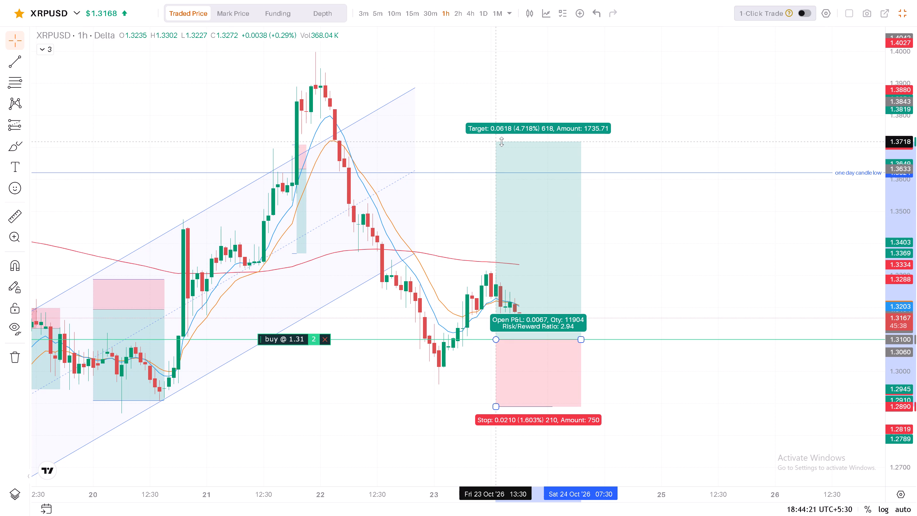
pyautogui.moveTo(501, 142); pyautogui.dragTo(501, 138)
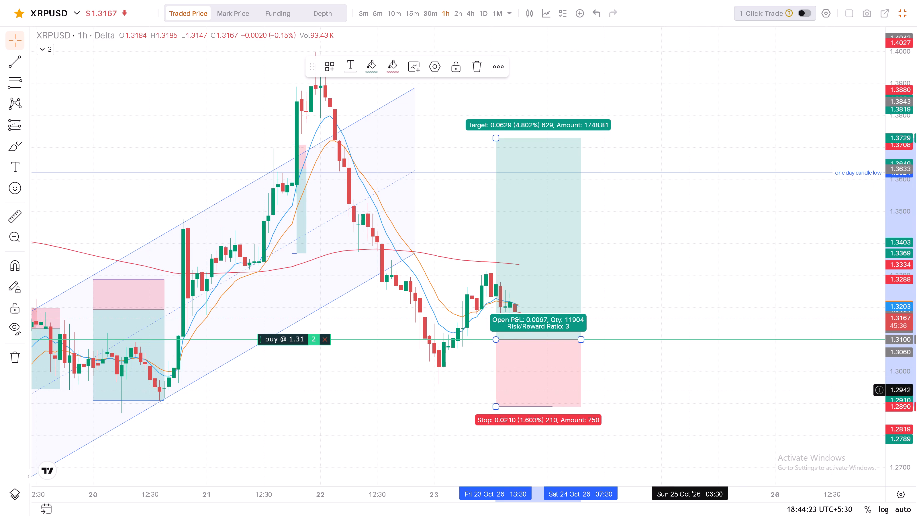
pyautogui.click(689, 390)
# Shorten the long position projection so that it ends at 23 Oct 21:30.
pyautogui.scroll(1, 662, 359)
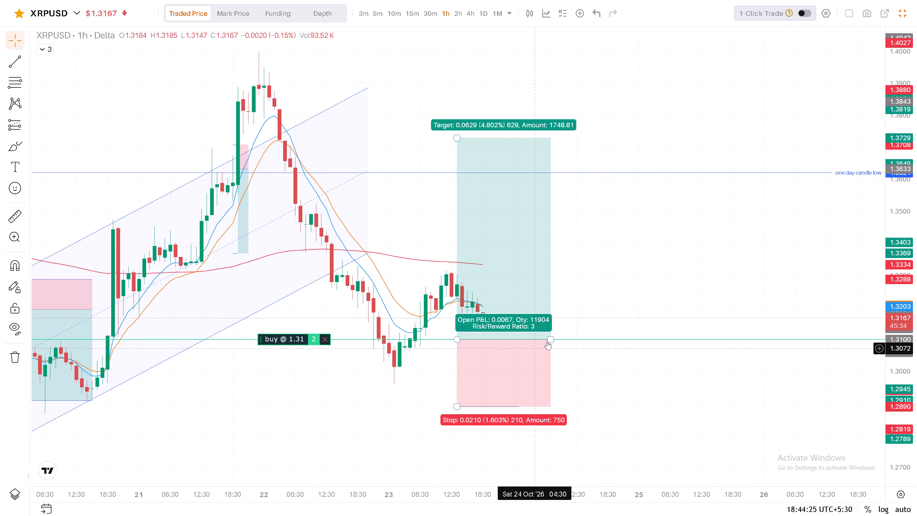
pyautogui.moveTo(548, 339); pyautogui.dragTo(496, 337)
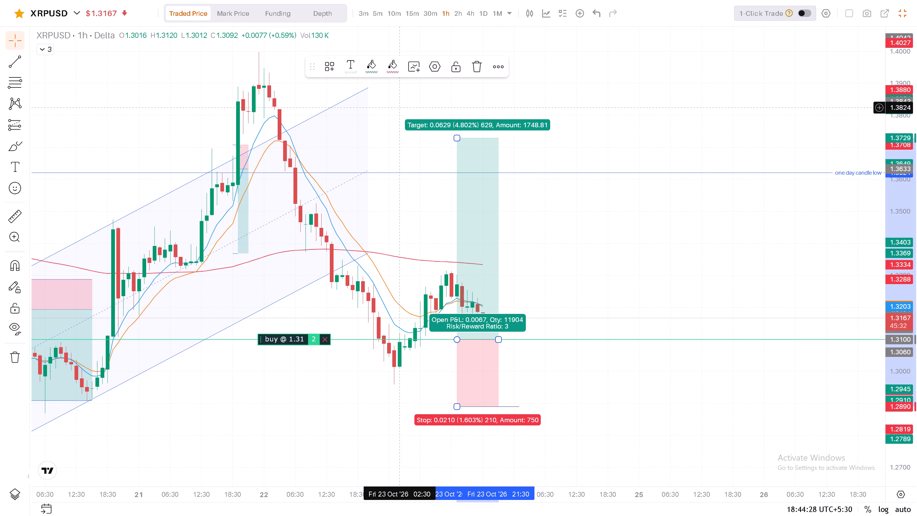
pyautogui.click(582, 224)
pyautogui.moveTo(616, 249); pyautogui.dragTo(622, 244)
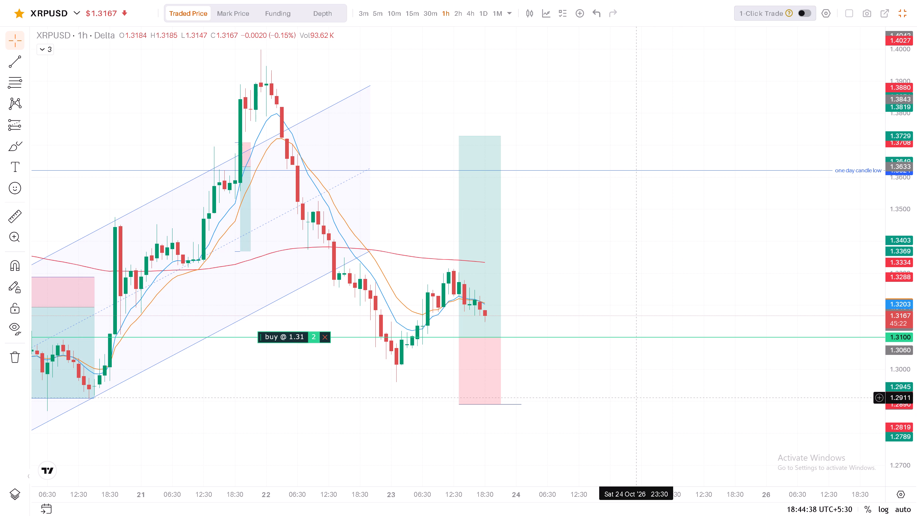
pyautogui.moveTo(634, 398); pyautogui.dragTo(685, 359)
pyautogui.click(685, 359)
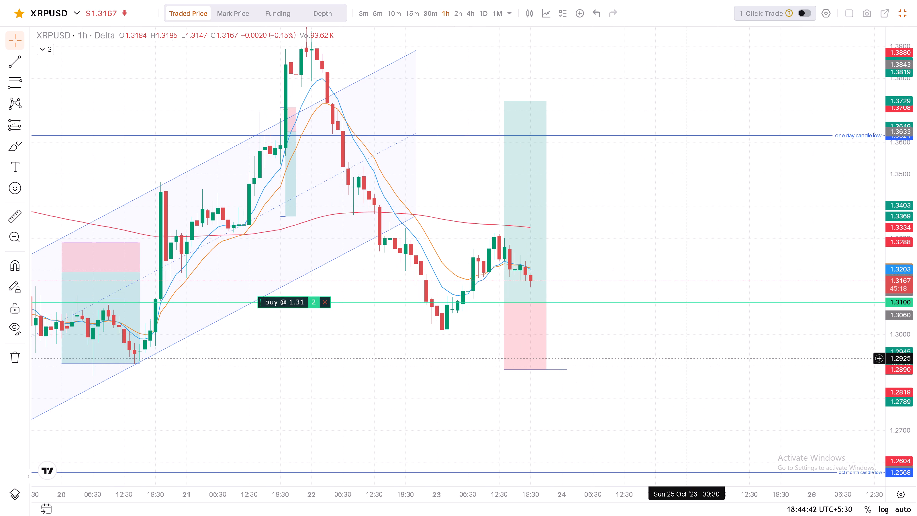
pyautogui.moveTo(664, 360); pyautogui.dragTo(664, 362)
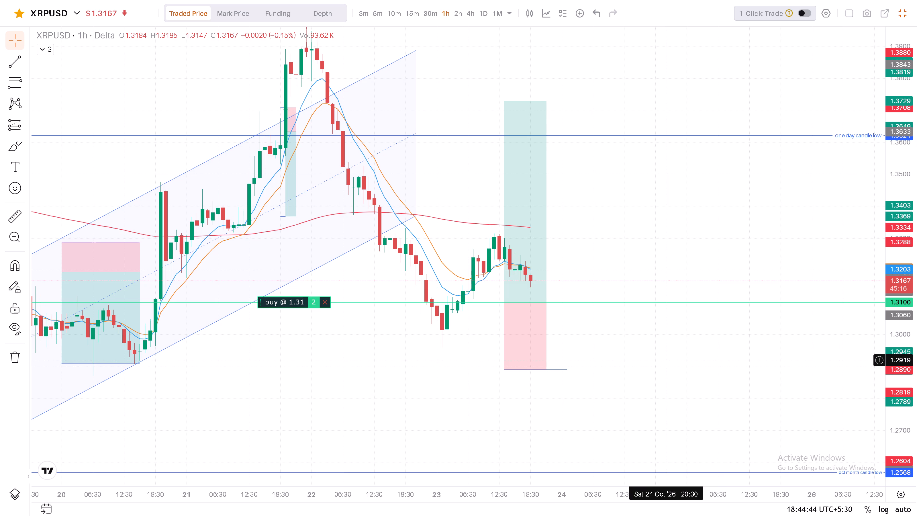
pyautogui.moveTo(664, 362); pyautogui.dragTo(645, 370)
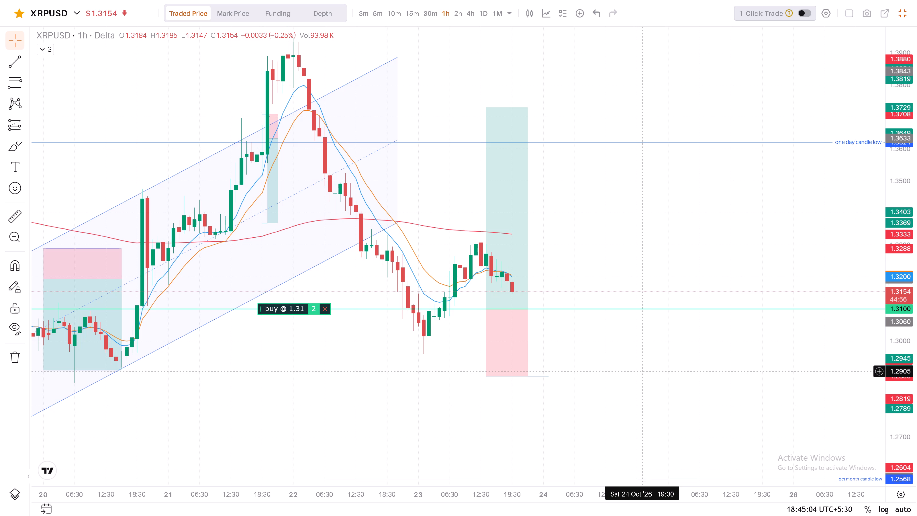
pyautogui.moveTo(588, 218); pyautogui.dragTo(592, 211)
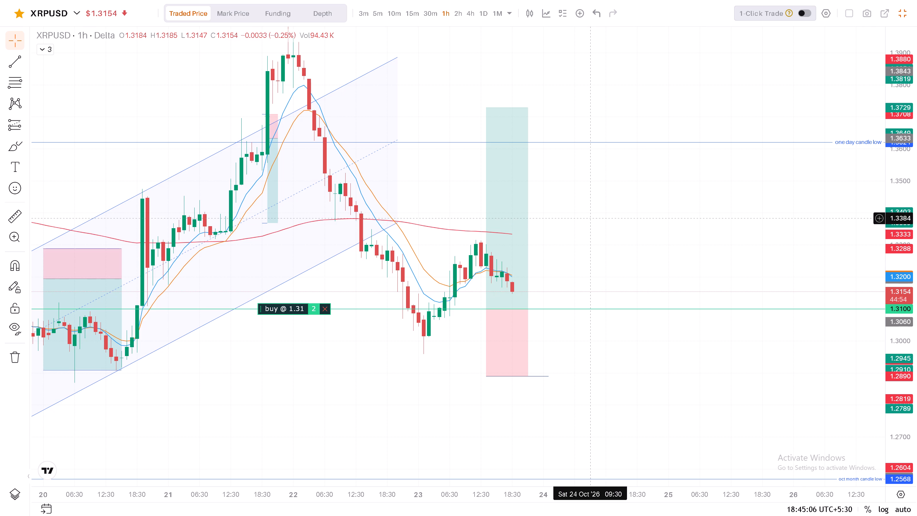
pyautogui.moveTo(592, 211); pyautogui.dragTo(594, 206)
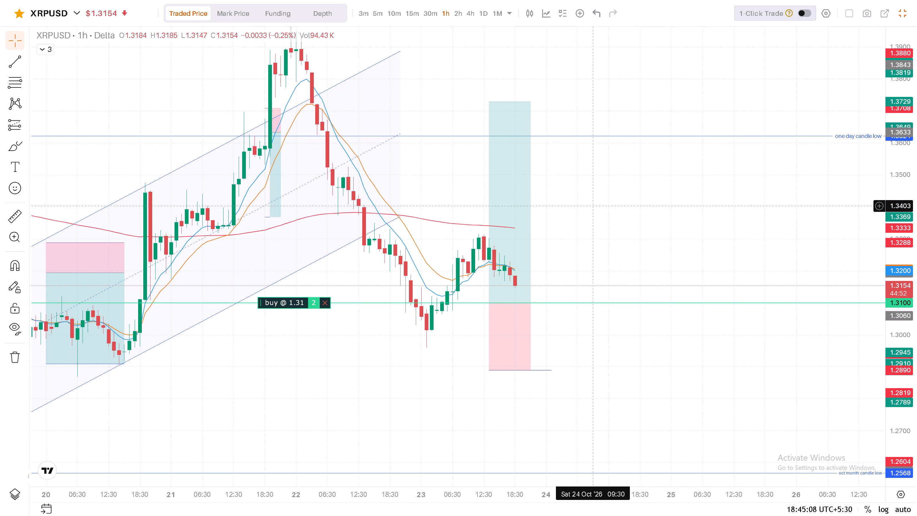
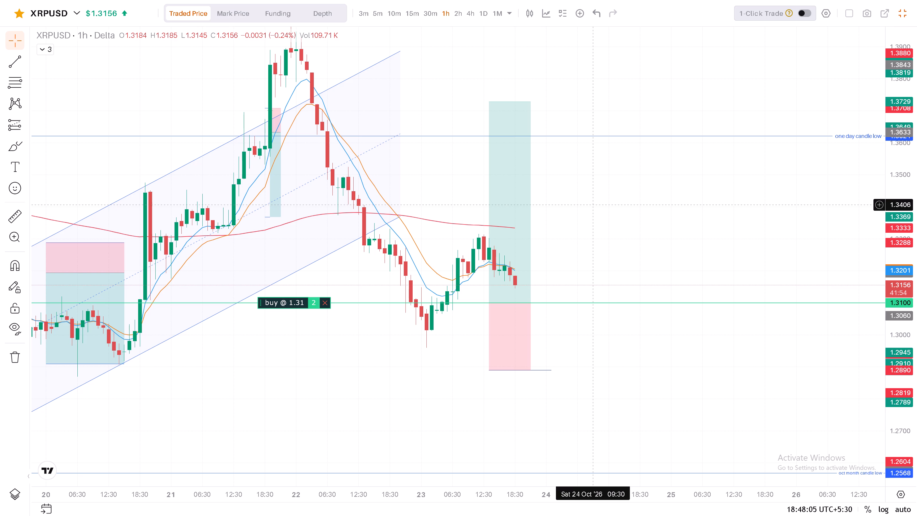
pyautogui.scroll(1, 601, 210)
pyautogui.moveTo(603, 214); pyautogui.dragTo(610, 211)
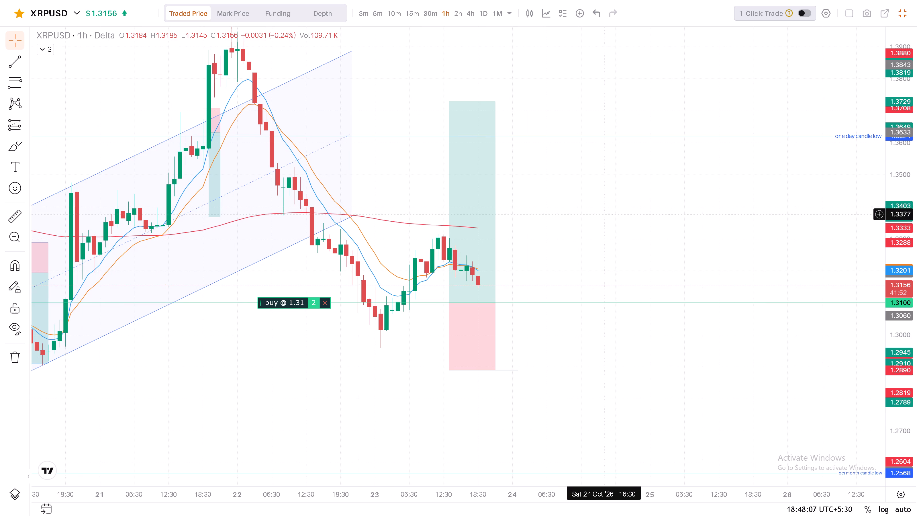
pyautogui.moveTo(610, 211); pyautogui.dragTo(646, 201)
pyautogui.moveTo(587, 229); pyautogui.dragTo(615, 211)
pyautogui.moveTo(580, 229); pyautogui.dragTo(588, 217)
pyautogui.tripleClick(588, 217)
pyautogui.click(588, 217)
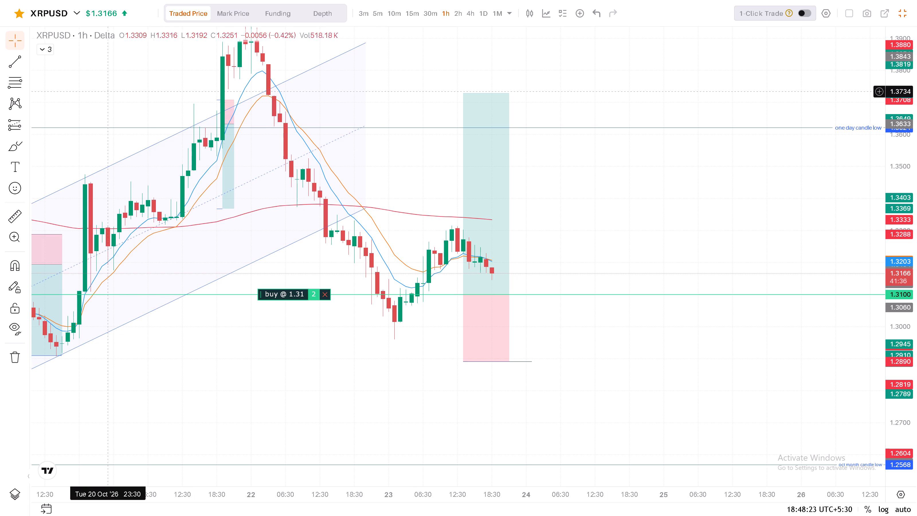
# Place a horizontal ray starting at 23 Oct 13:30, below the long position, at about 1.2847.
pyautogui.click(25, 58)
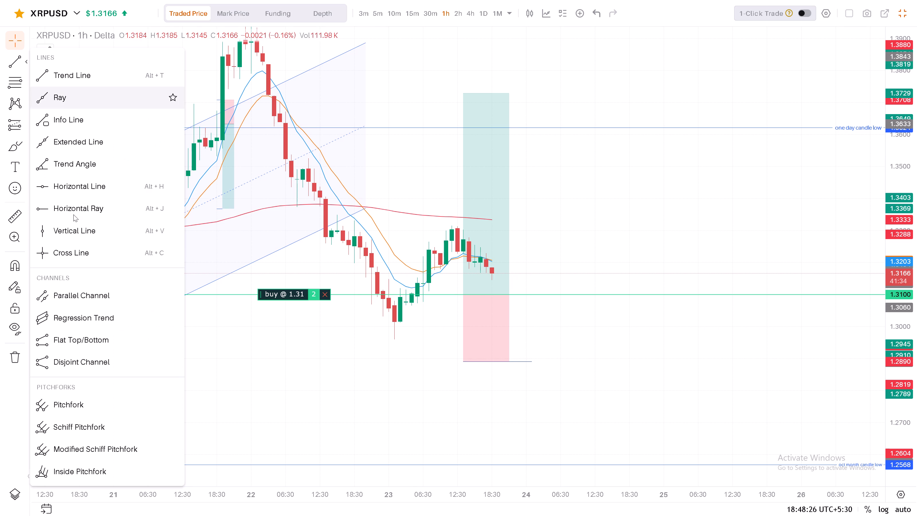
pyautogui.click(98, 215)
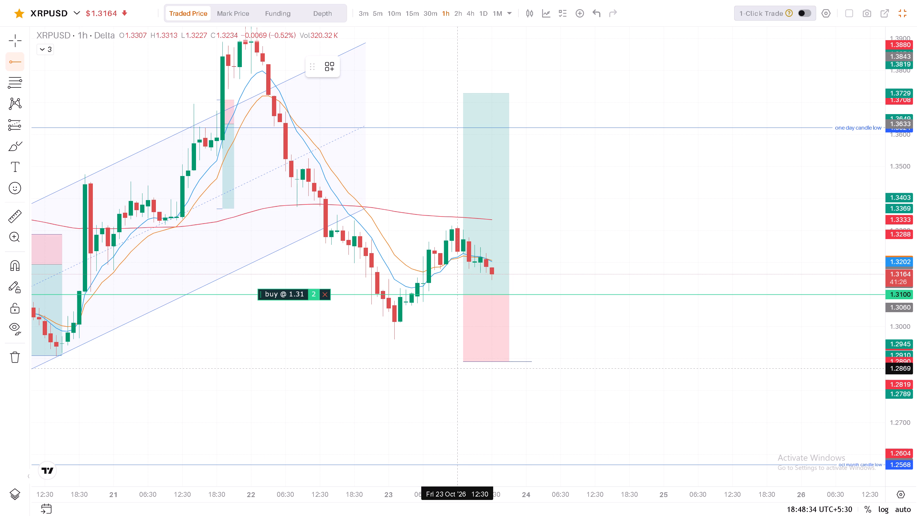
pyautogui.click(462, 376)
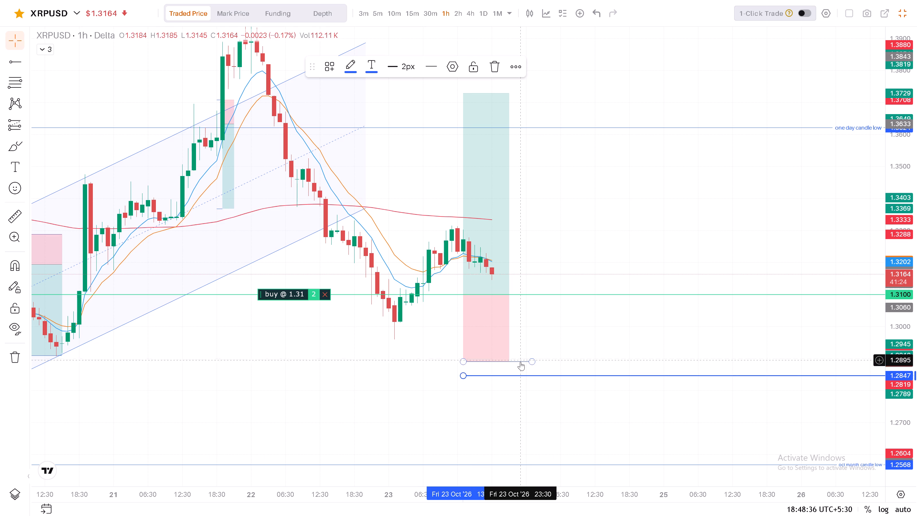
# Delete the short trend line at the long position's 1.2890 stop level.
pyautogui.click(521, 362)
pyautogui.click(497, 68)
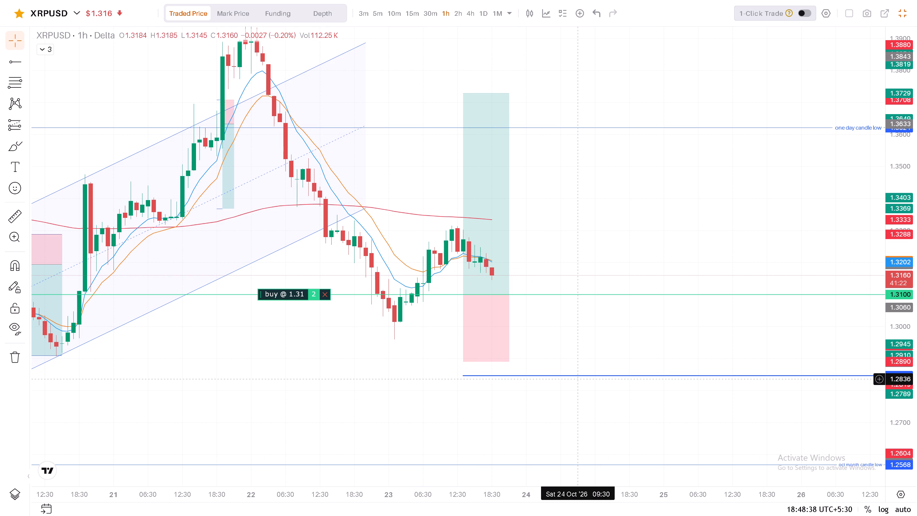
# Set the horizontal ray's line thickness to 1px.
pyautogui.click(579, 377)
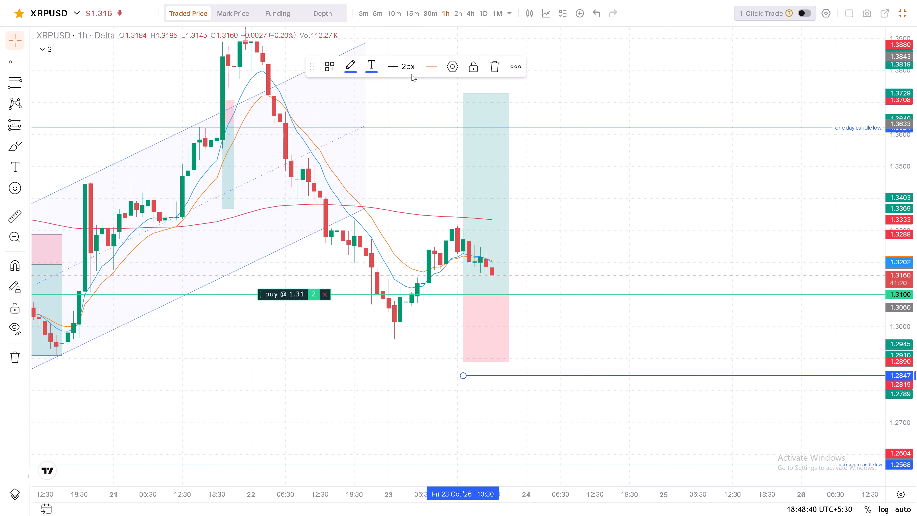
pyautogui.click(409, 70)
pyautogui.click(416, 94)
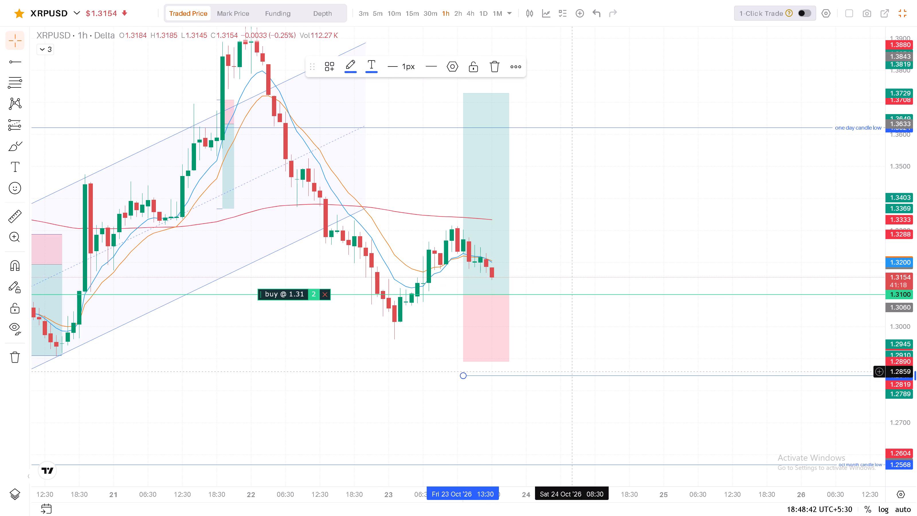
pyautogui.click(577, 378)
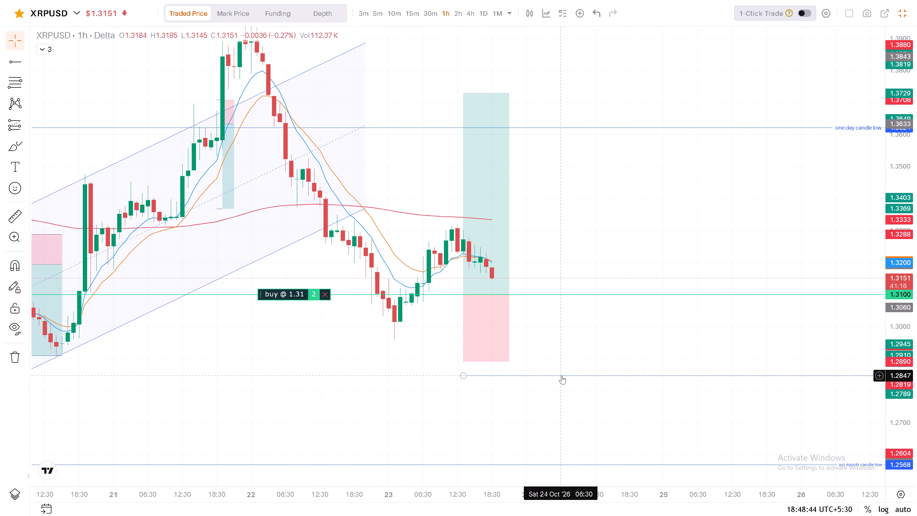
# Set the horizontal ray's price coordinate to 1.2890.
pyautogui.click(562, 376)
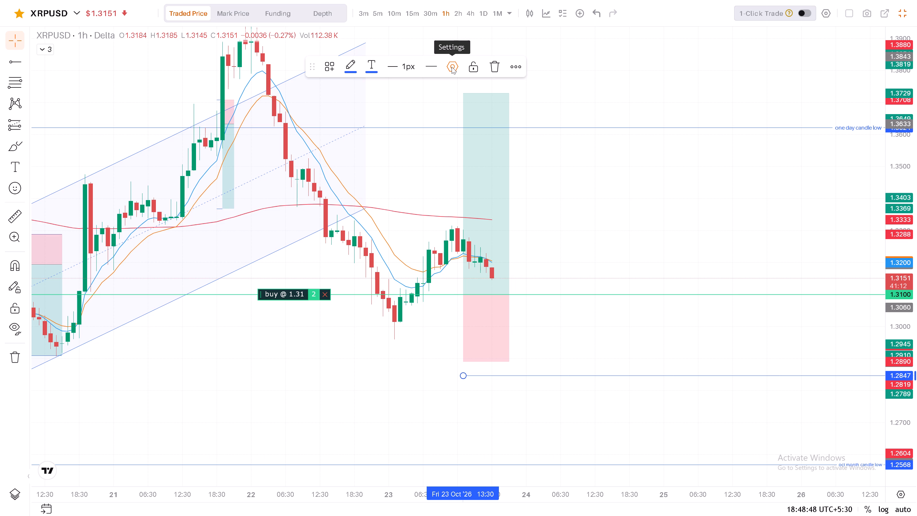
pyautogui.click(452, 67)
pyautogui.press('BackSpace')
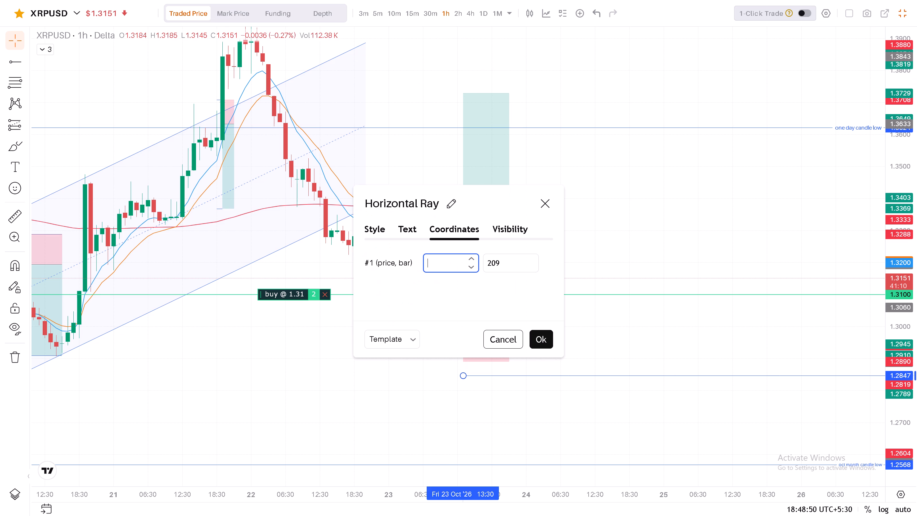
pyautogui.press('BackSpace')
pyautogui.write('1.2')
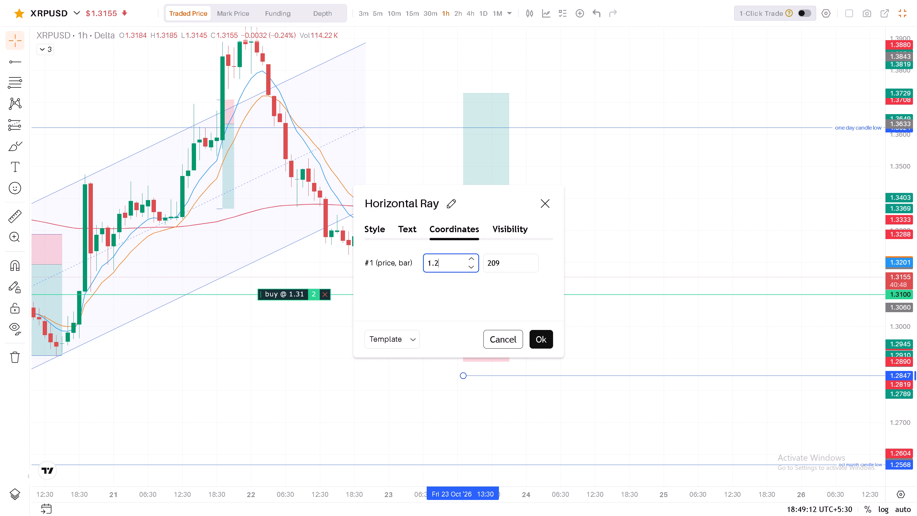
pyautogui.write('890')
pyautogui.click(551, 340)
pyautogui.click(594, 394)
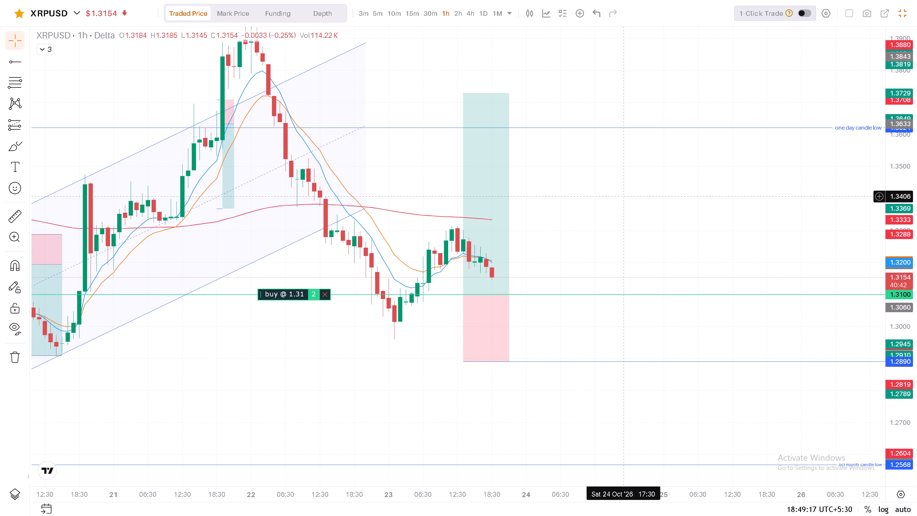
# Switch the XRPUSD chart to the 1D timeframe.
pyautogui.moveTo(622, 196); pyautogui.dragTo(608, 282)
pyautogui.moveTo(896, 187); pyautogui.dragTo(888, 274)
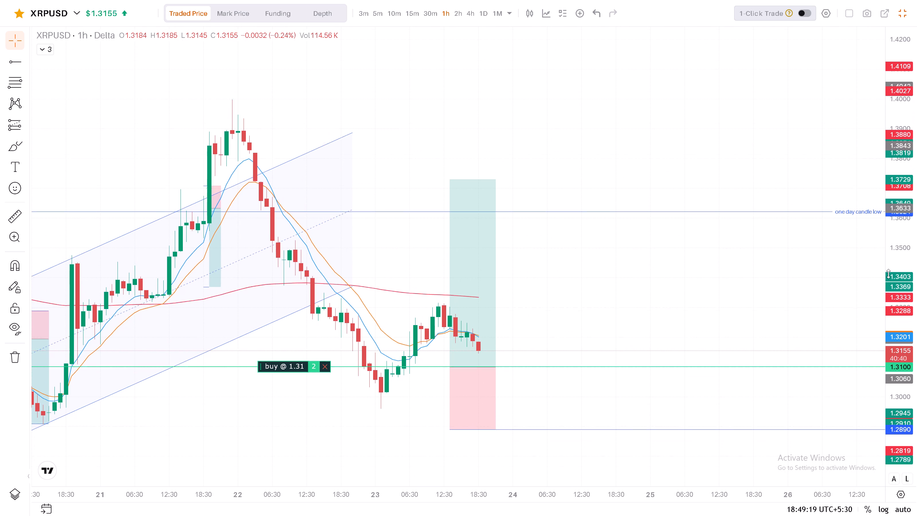
pyautogui.moveTo(888, 274); pyautogui.dragTo(884, 312)
pyautogui.scroll(-2, 667, 254)
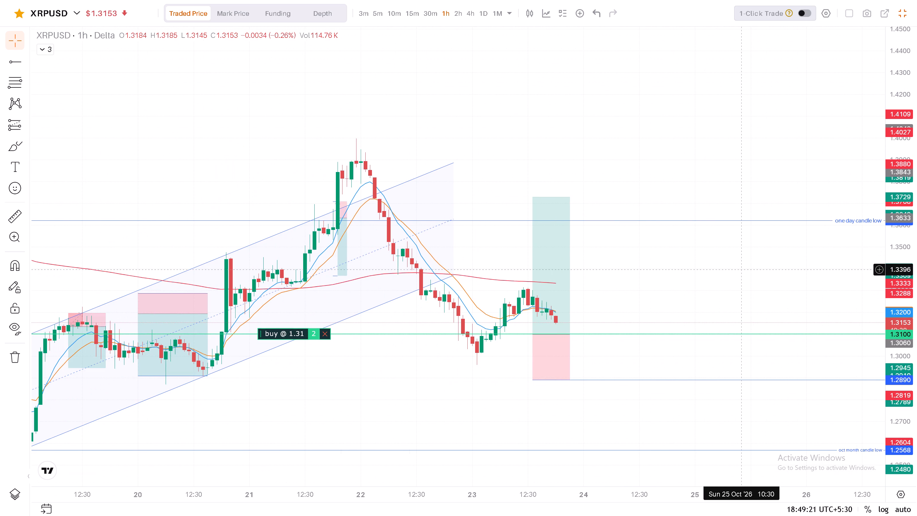
pyautogui.moveTo(742, 270); pyautogui.dragTo(707, 215)
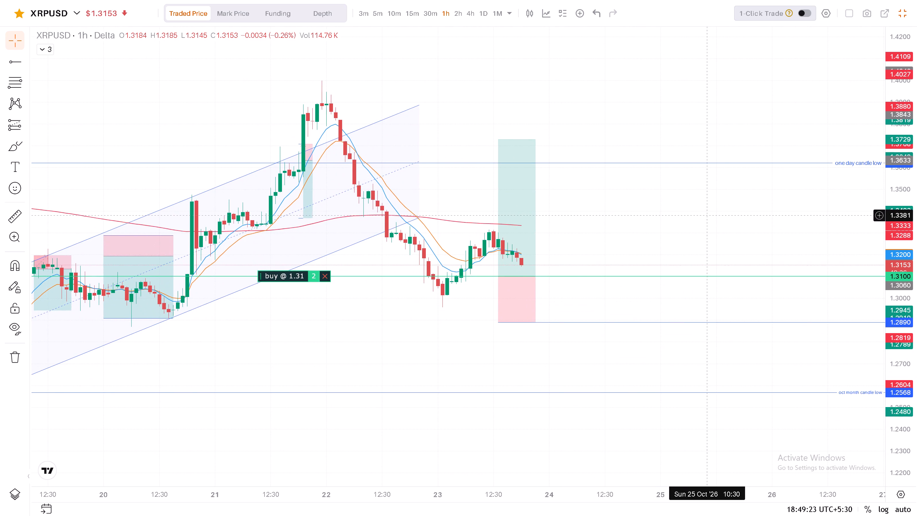
pyautogui.scroll(-3, 707, 215)
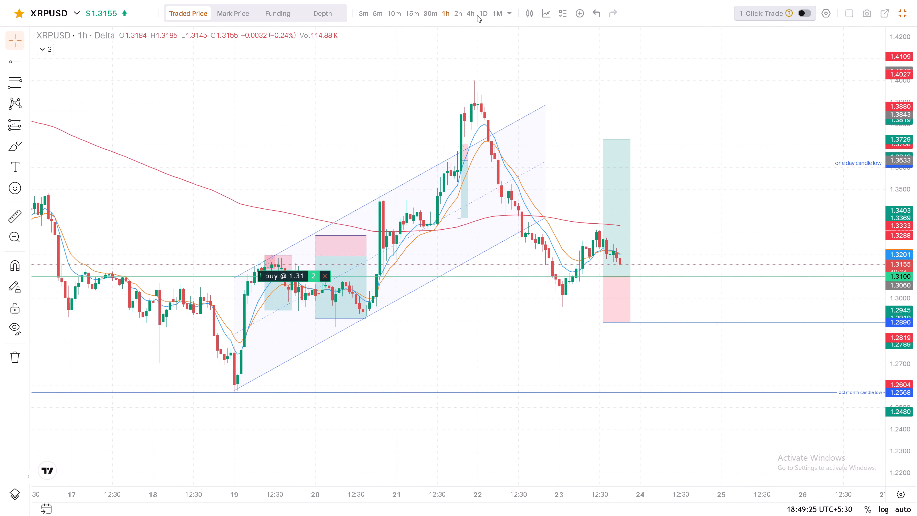
pyautogui.click(482, 13)
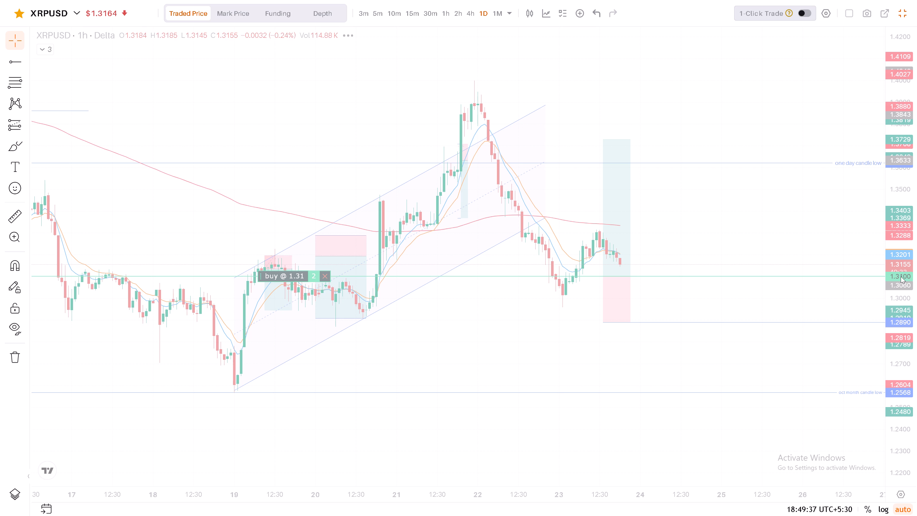
# Draw a short horizontal trend line at 1.2961 between 25 Oct and the low of the 22 Oct daily candle.
pyautogui.moveTo(907, 306); pyautogui.dragTo(904, 269)
pyautogui.scroll(2, 734, 246)
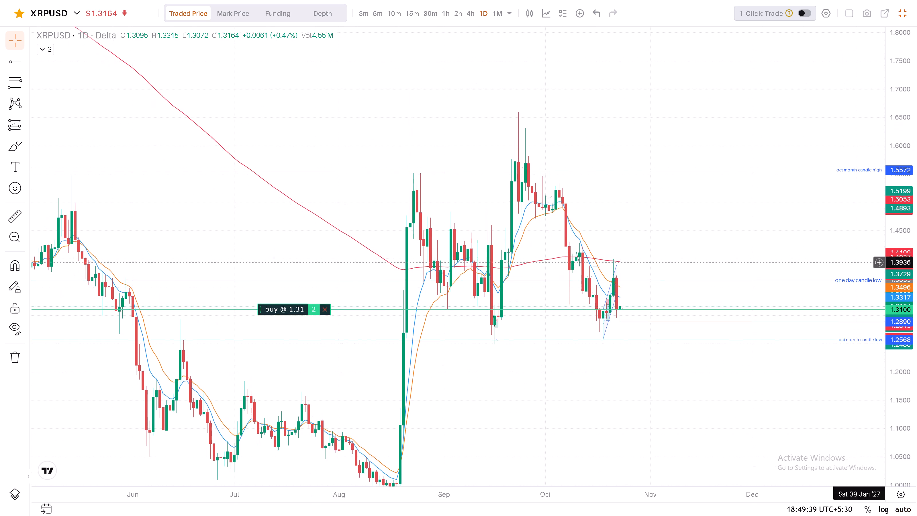
pyautogui.scroll(3, 734, 246)
pyautogui.scroll(4, 549, 214)
pyautogui.moveTo(497, 222); pyautogui.dragTo(506, 161)
pyautogui.scroll(2, 471, 171)
pyautogui.moveTo(412, 175); pyautogui.dragTo(609, 158)
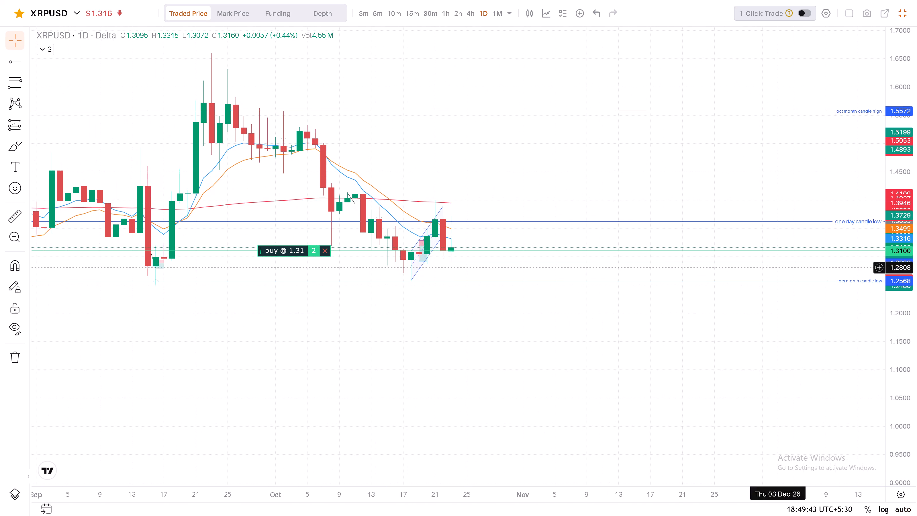
pyautogui.moveTo(903, 407); pyautogui.dragTo(896, 207)
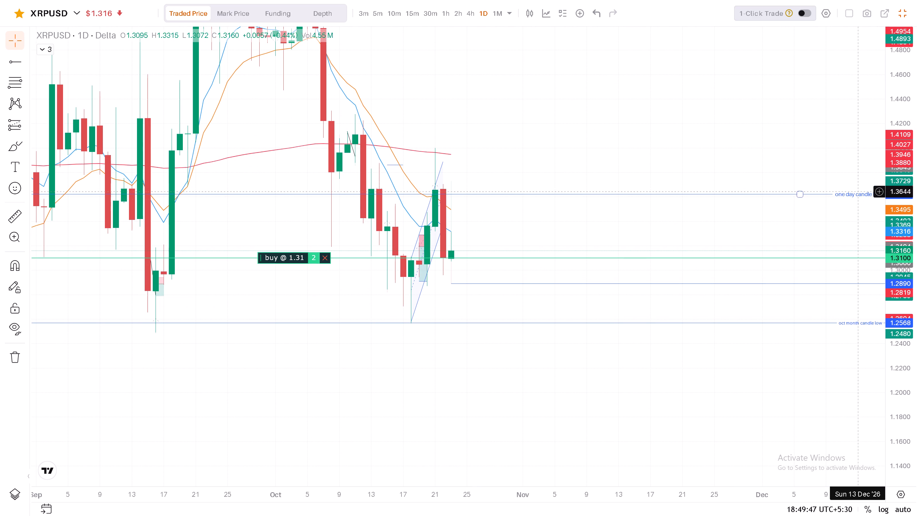
pyautogui.moveTo(903, 323); pyautogui.dragTo(896, 259)
pyautogui.scroll(1, 576, 271)
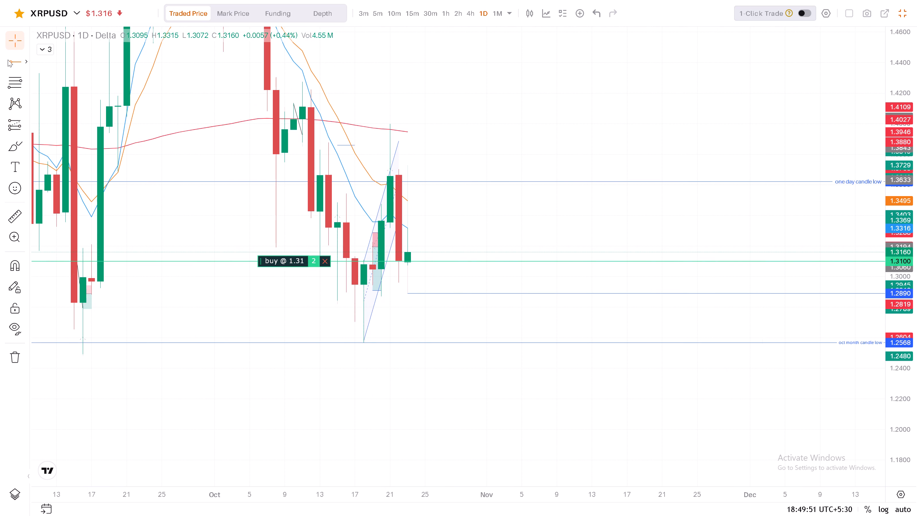
pyautogui.click(25, 60)
pyautogui.click(47, 72)
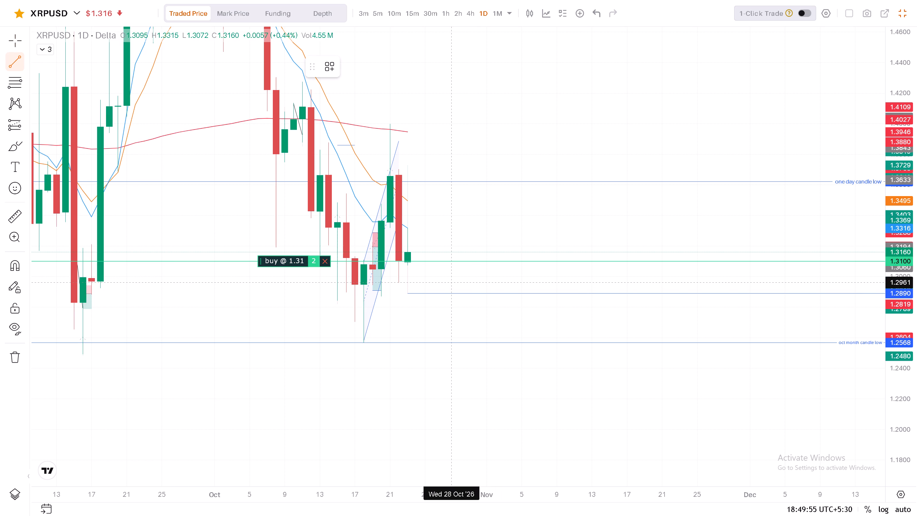
pyautogui.click(428, 282)
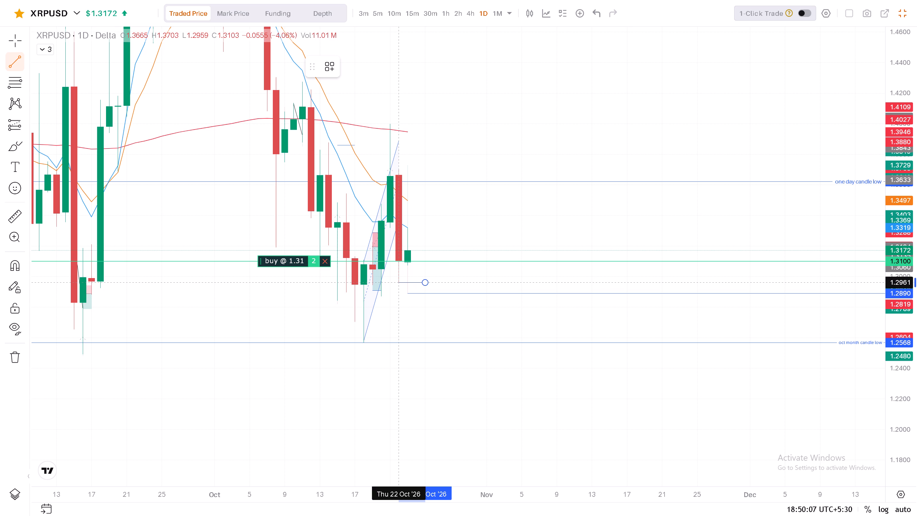
pyautogui.click(400, 283)
pyautogui.click(493, 320)
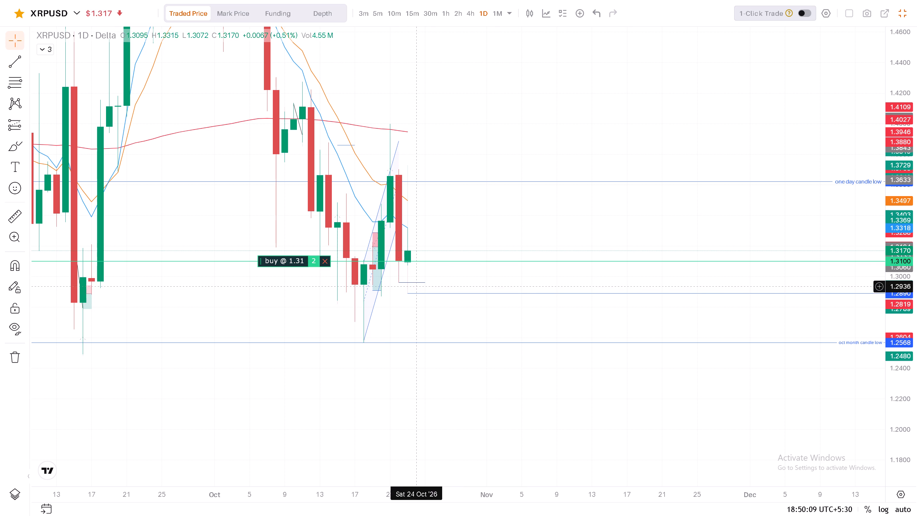
# Enter the text "privious day low" as the label of the short 1.2961 trend line.
pyautogui.click(419, 284)
pyautogui.click(458, 69)
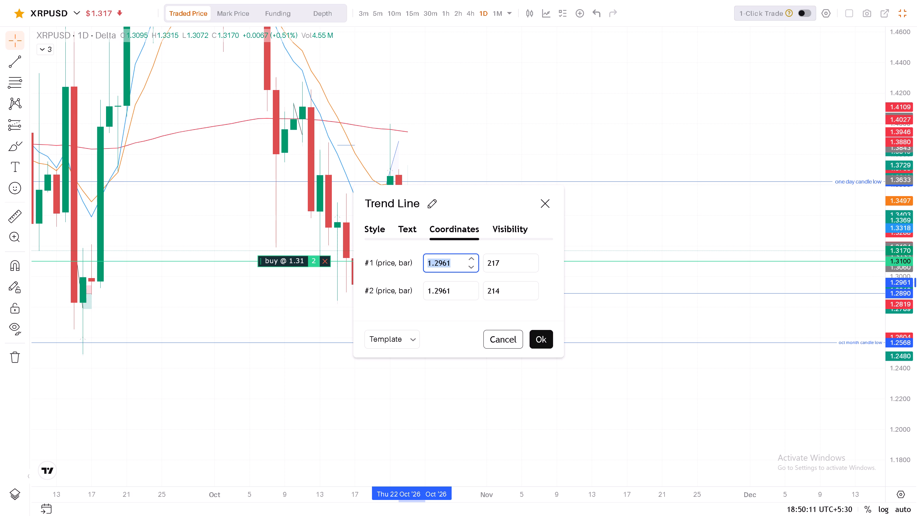
pyautogui.click(403, 228)
pyautogui.click(417, 297)
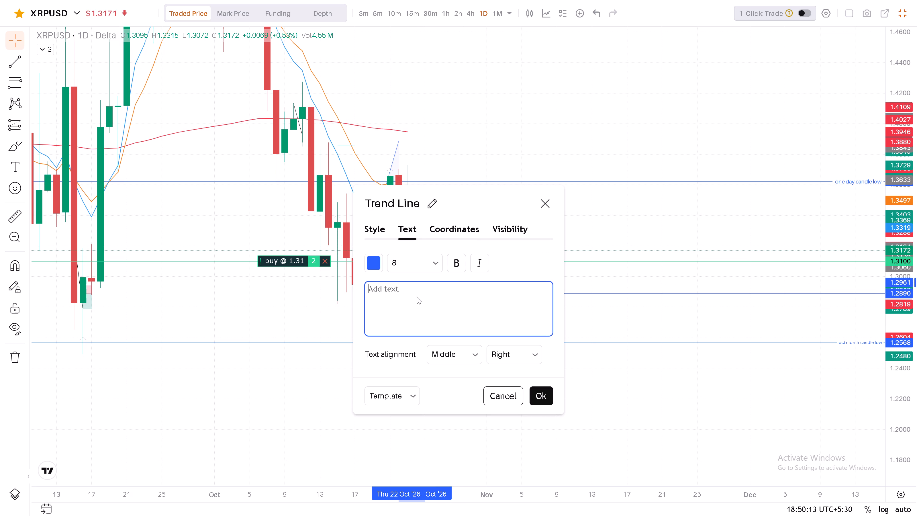
pyautogui.write('pri')
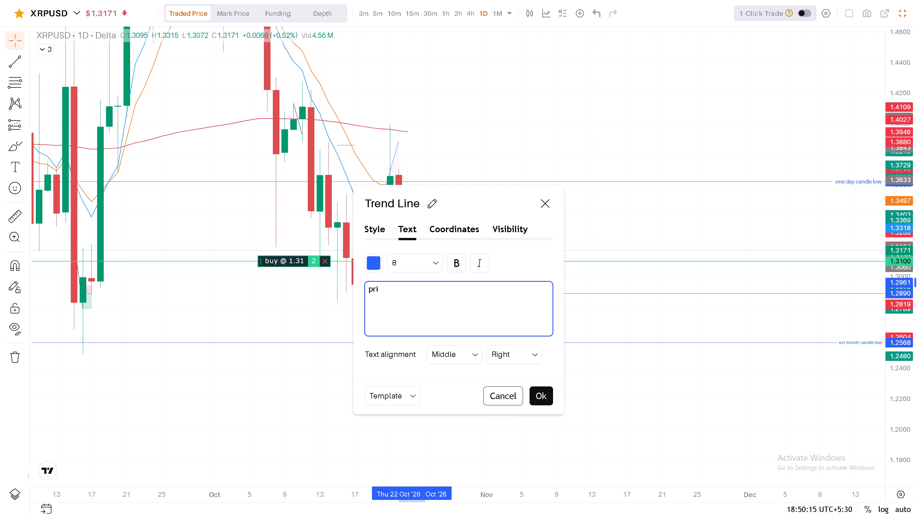
pyautogui.write('vioud')
pyautogui.press('space')
pyautogui.press('BackSpace')
pyautogui.press('BackSpace')
pyautogui.write('s')
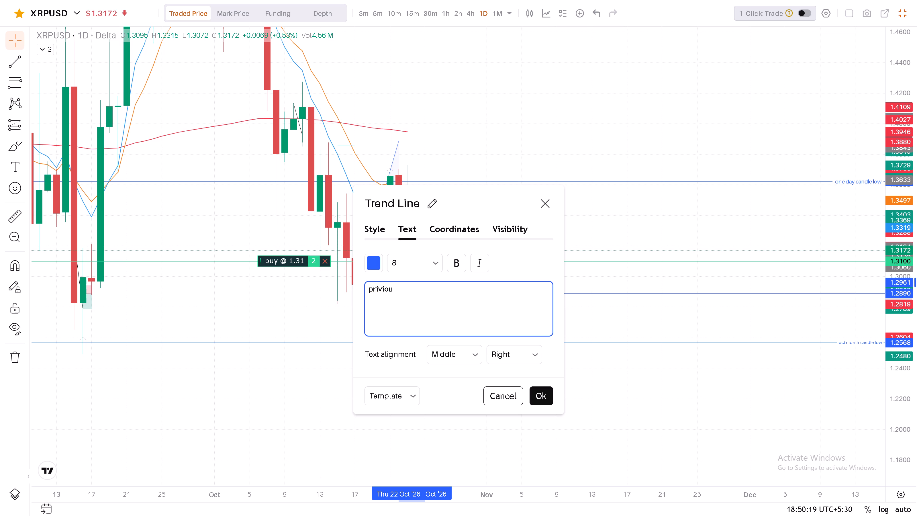
pyautogui.press('space')
pyautogui.write('day lo')
pyautogui.press('w')
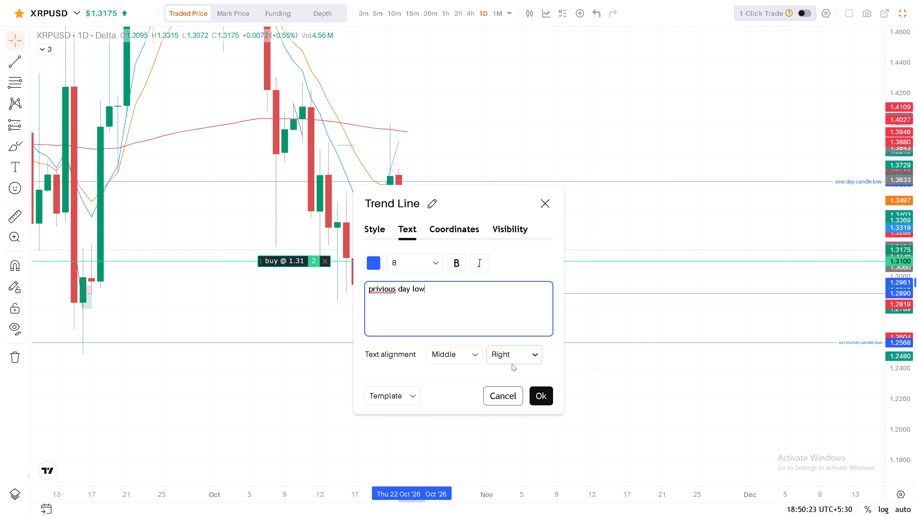
# Set the trend line label's alignment to Middle and Right and apply the text settings.
pyautogui.click(522, 351)
pyautogui.click(524, 398)
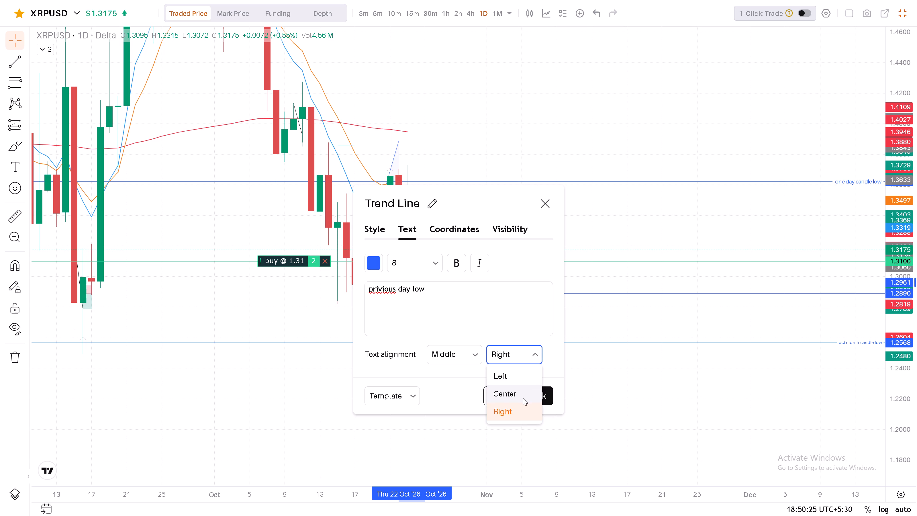
pyautogui.click(475, 357)
pyautogui.click(459, 398)
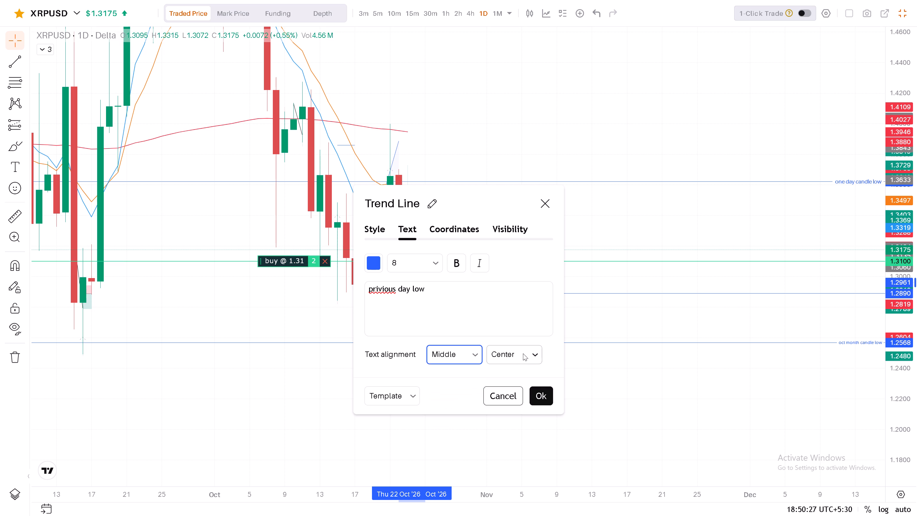
pyautogui.click(523, 353)
pyautogui.click(522, 411)
pyautogui.click(541, 395)
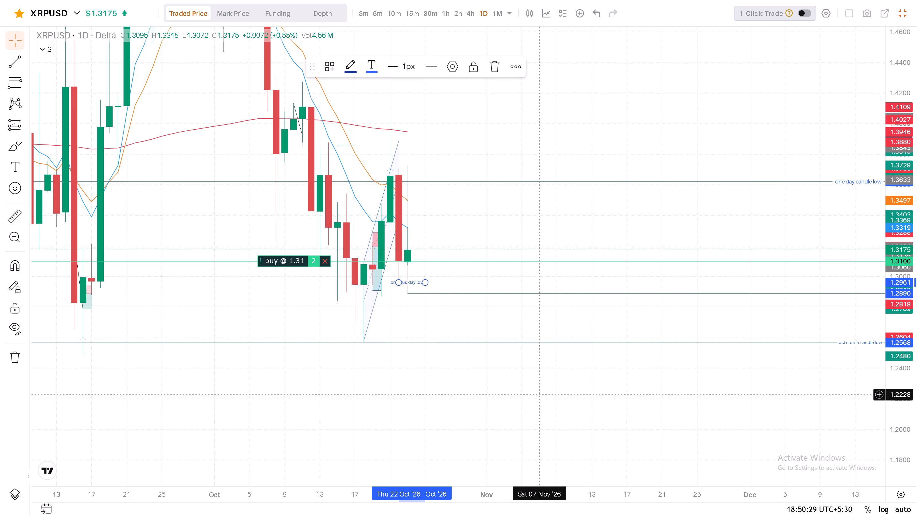
# Compare how the "privious day low" trend line sits against the candles on the 1h and 1D timeframes.
pyautogui.click(552, 384)
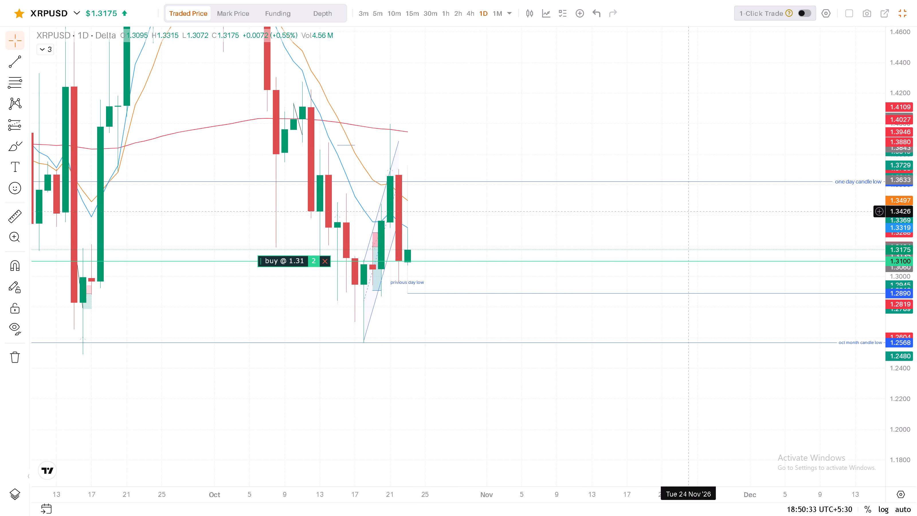
pyautogui.moveTo(614, 222); pyautogui.dragTo(721, 196)
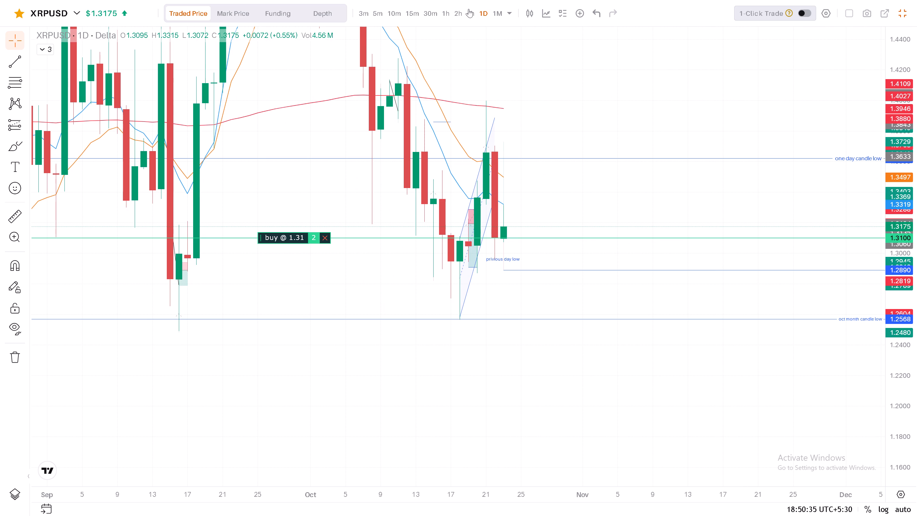
pyautogui.click(449, 13)
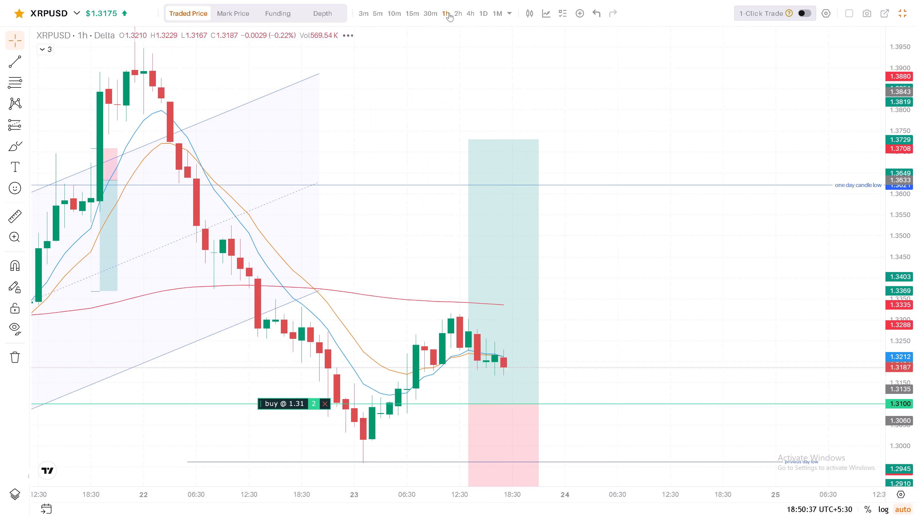
pyautogui.moveTo(902, 277); pyautogui.dragTo(901, 247)
pyautogui.moveTo(693, 312); pyautogui.dragTo(686, 131)
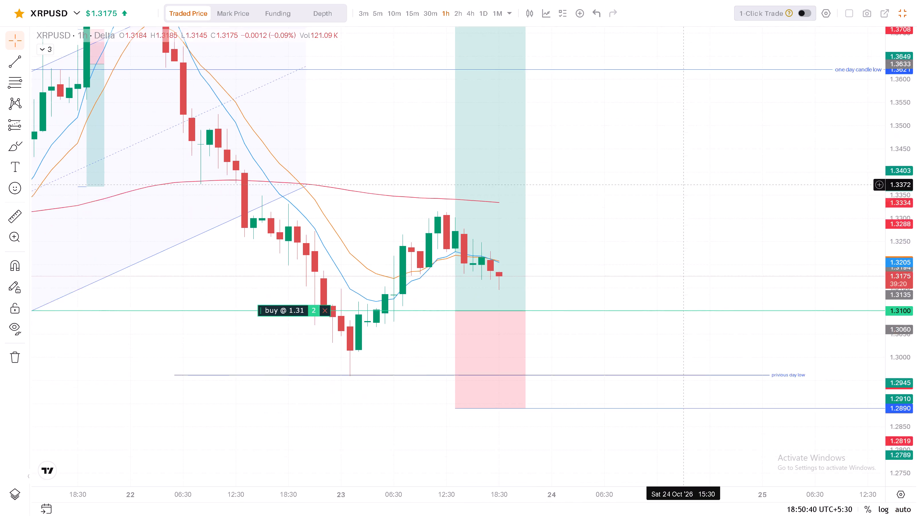
pyautogui.moveTo(686, 131); pyautogui.dragTo(684, 123)
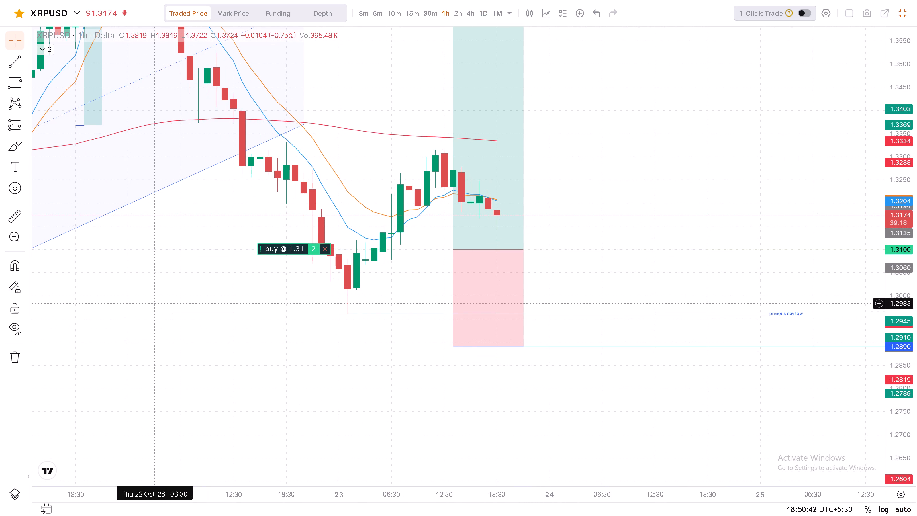
pyautogui.click(169, 314)
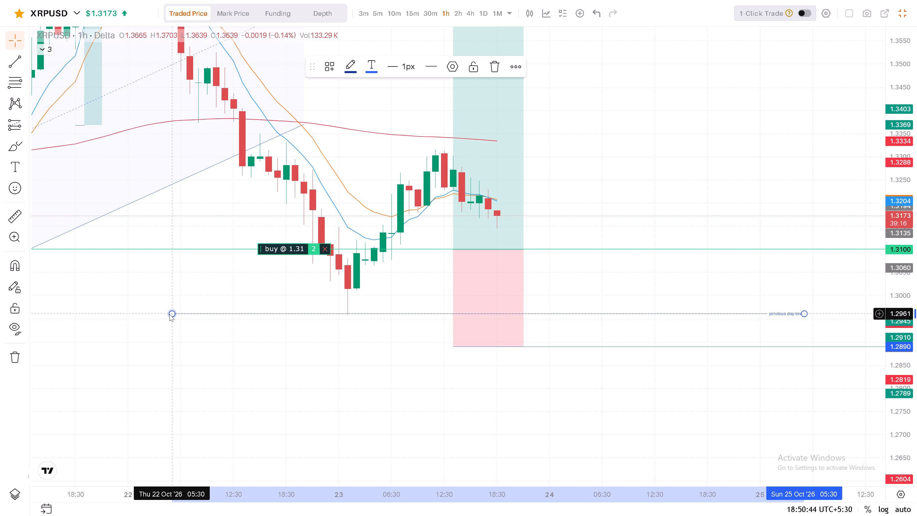
pyautogui.scroll(-6, 190, 330)
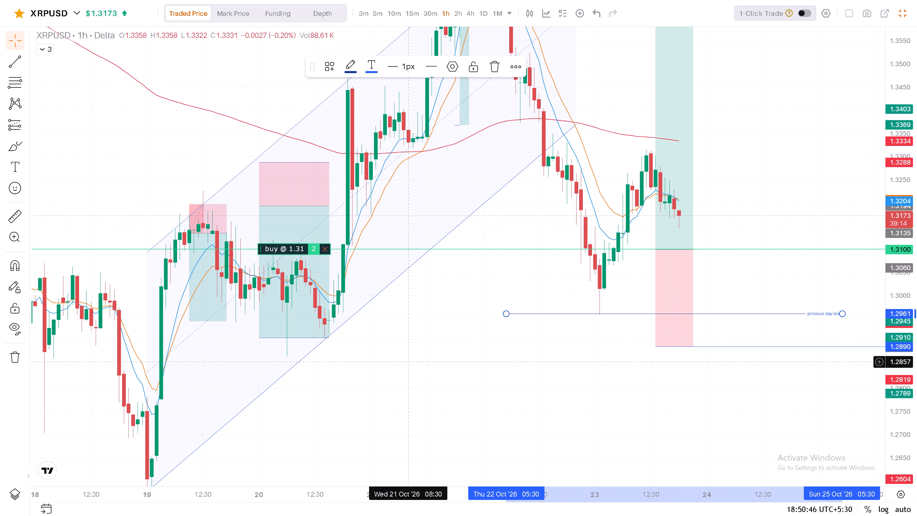
pyautogui.scroll(5, 452, 339)
pyautogui.scroll(-3, 392, 337)
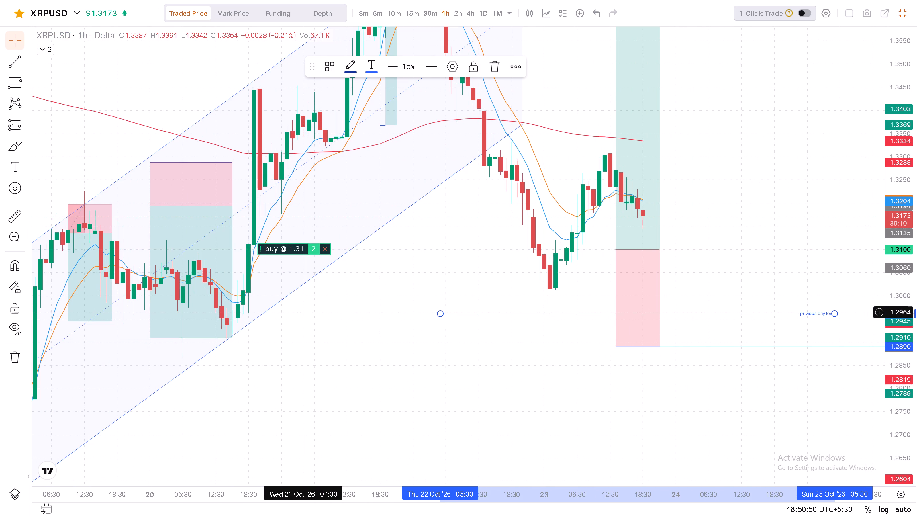
pyautogui.click(483, 11)
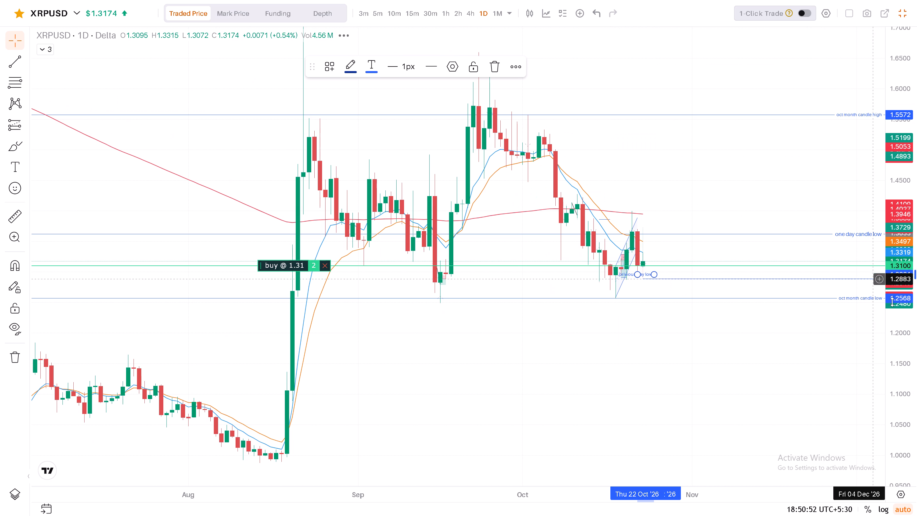
pyautogui.moveTo(902, 357); pyautogui.dragTo(916, 0)
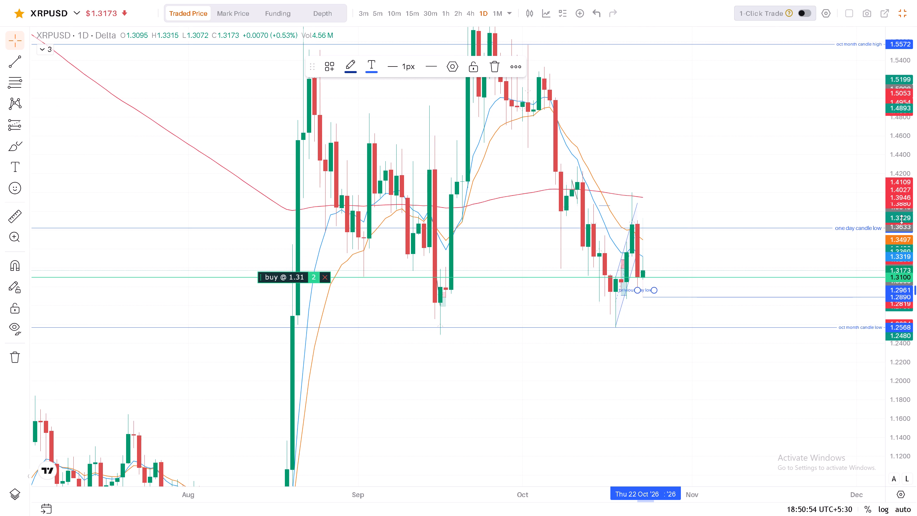
pyautogui.scroll(20, 902, 219)
pyautogui.scroll(1, 902, 219)
pyautogui.moveTo(527, 136); pyautogui.dragTo(564, 116)
# On the 1h timeframe, move the start of the "privious day low" line to the candle low at 23 Oct 01:30, price 1.2961.
pyautogui.click(444, 11)
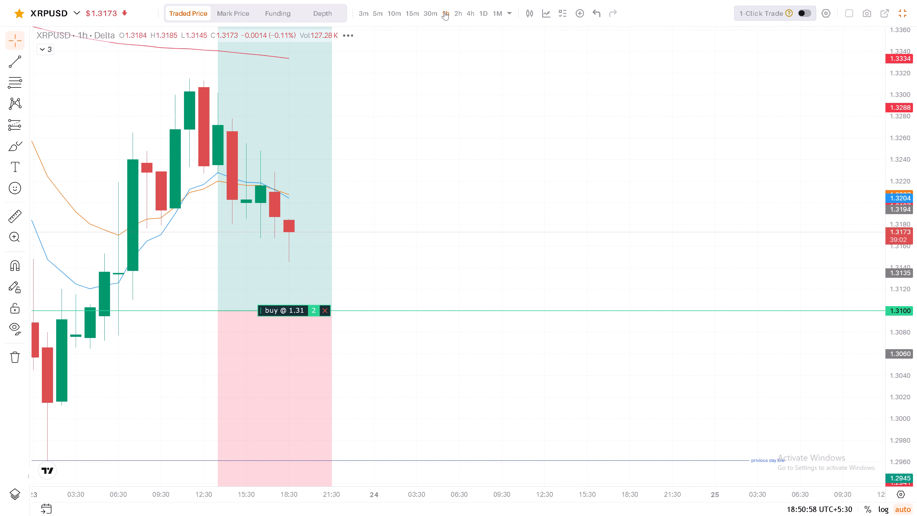
pyautogui.moveTo(909, 170); pyautogui.dragTo(913, 239)
pyautogui.scroll(-2, 612, 261)
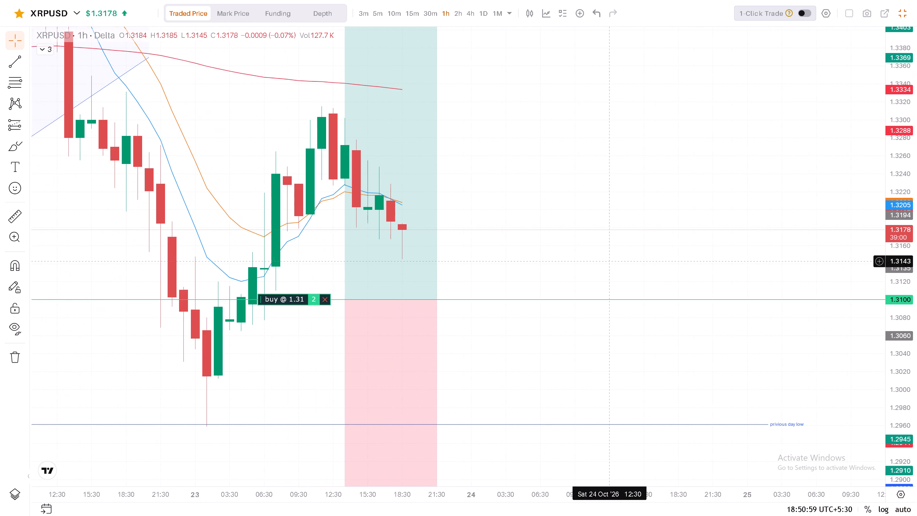
pyautogui.moveTo(543, 186); pyautogui.dragTo(672, 152)
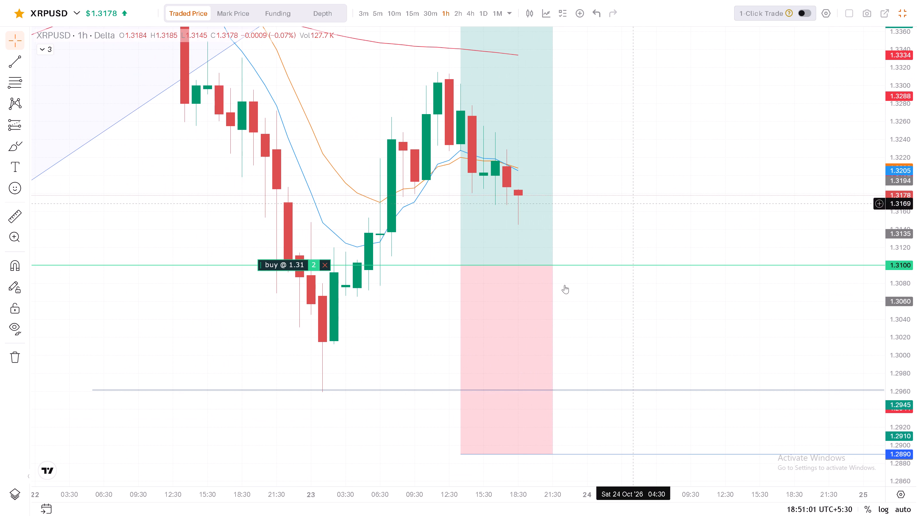
pyautogui.moveTo(670, 333); pyautogui.dragTo(569, 302)
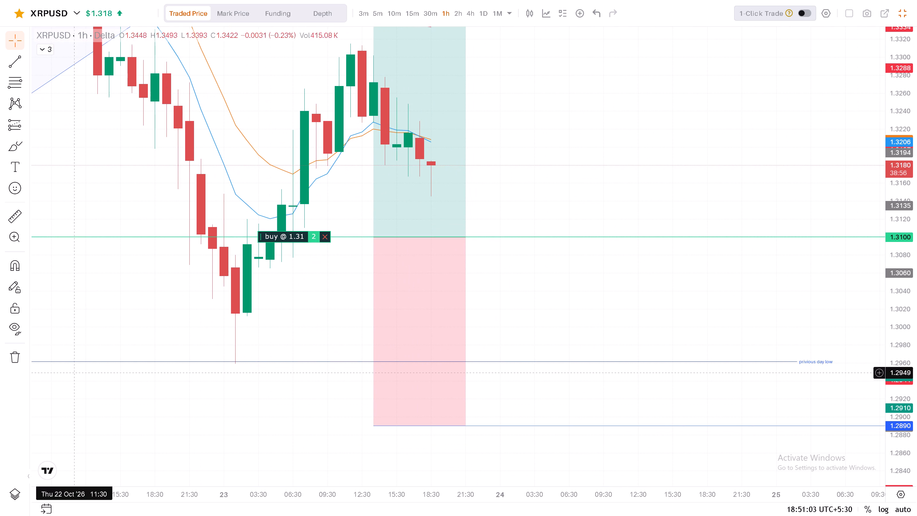
pyautogui.moveTo(136, 405); pyautogui.dragTo(235, 399)
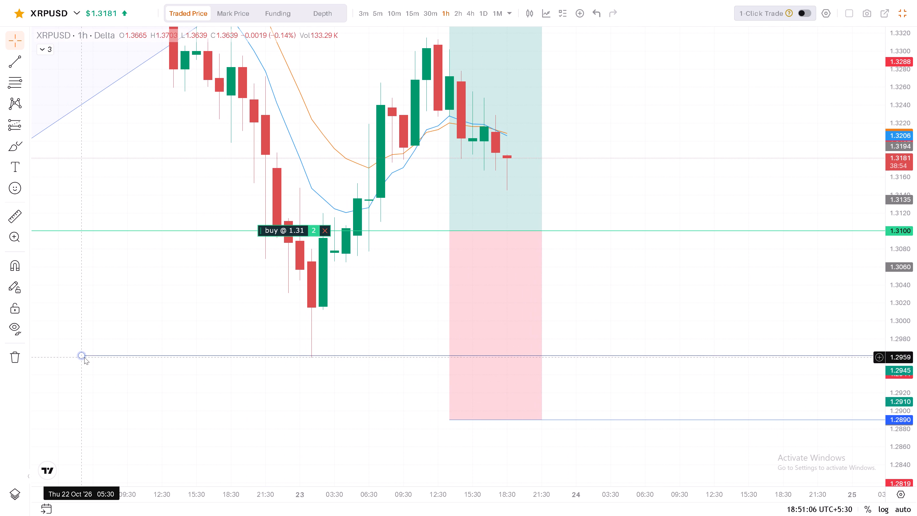
pyautogui.moveTo(82, 356); pyautogui.dragTo(303, 357)
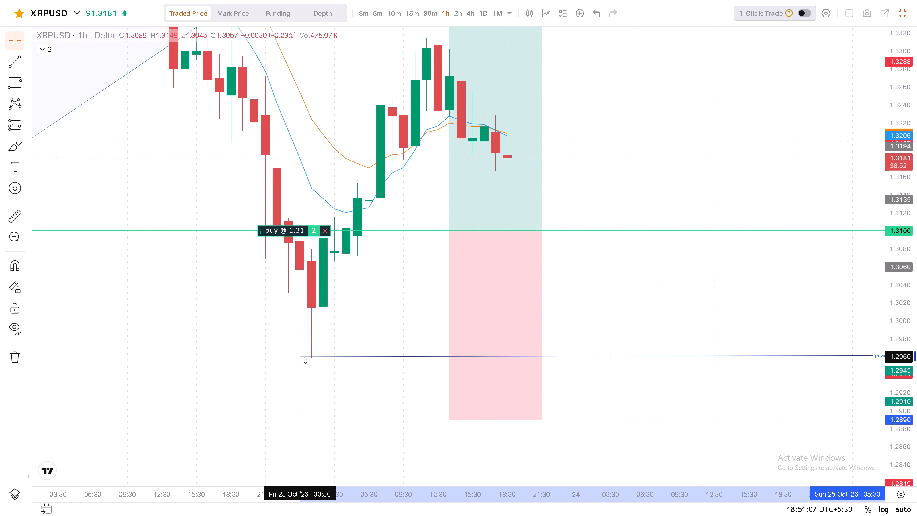
pyautogui.moveTo(303, 357); pyautogui.dragTo(309, 356)
pyautogui.click(684, 368)
# Shorten the "privious day low" line by moving its end point to 24 Oct 03:30, keeping it horizontal at 1.2961.
pyautogui.moveTo(747, 379); pyautogui.dragTo(576, 387)
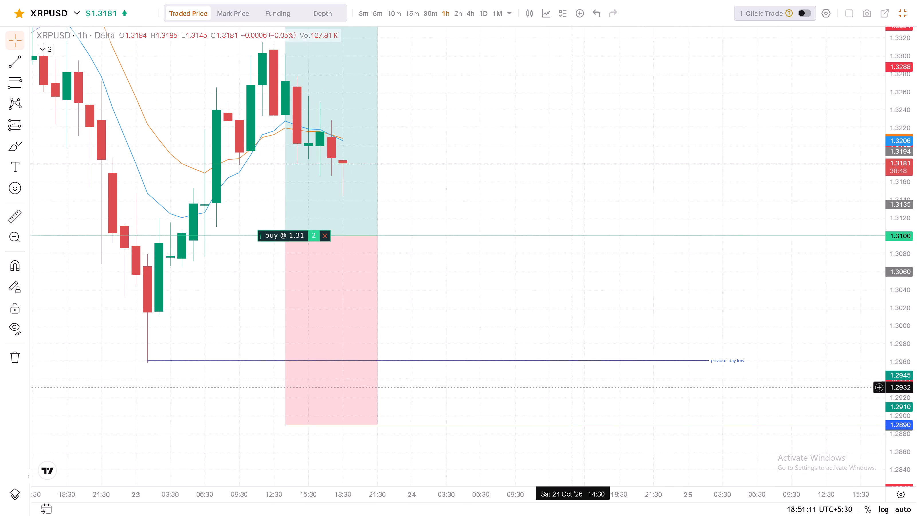
pyautogui.moveTo(576, 387); pyautogui.dragTo(576, 386)
pyautogui.moveTo(742, 359); pyautogui.dragTo(449, 356)
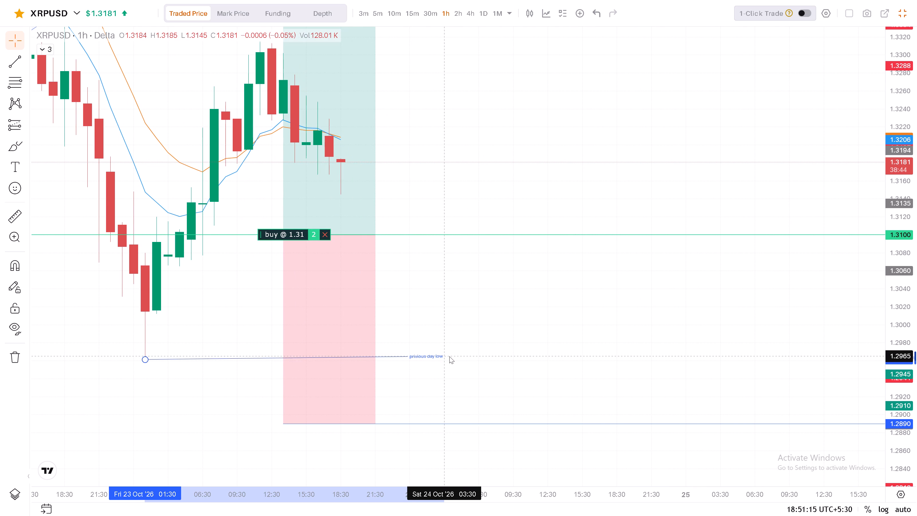
pyautogui.moveTo(449, 356); pyautogui.dragTo(447, 360)
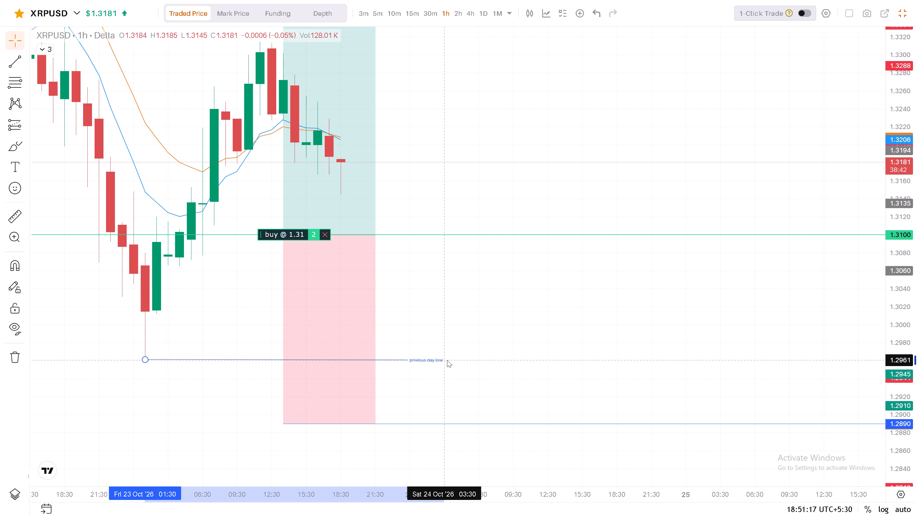
pyautogui.moveTo(447, 360); pyautogui.dragTo(446, 360)
pyautogui.click(451, 310)
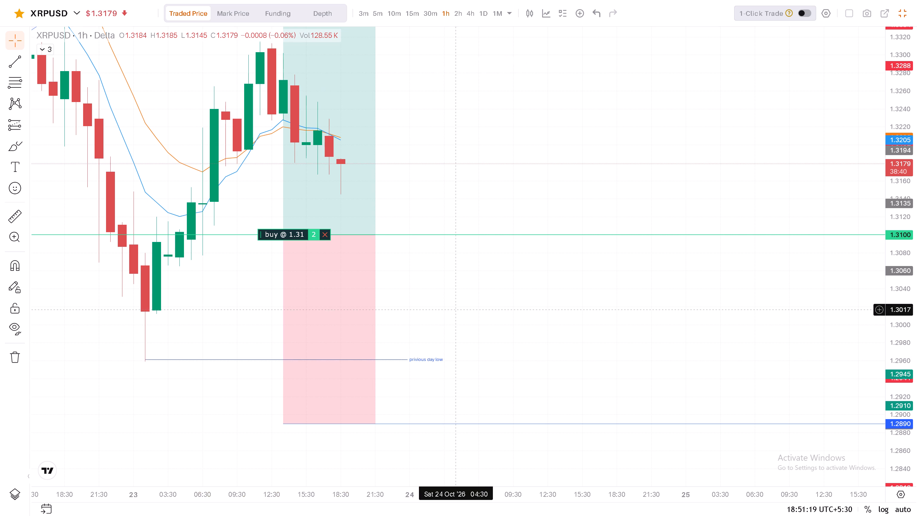
# Examine the hourly price action around the 1.31 long position, its stop and target, and the labelled daily levels.
pyautogui.moveTo(438, 304); pyautogui.dragTo(653, 314)
pyautogui.scroll(4, 654, 314)
pyautogui.moveTo(534, 312); pyautogui.dragTo(646, 322)
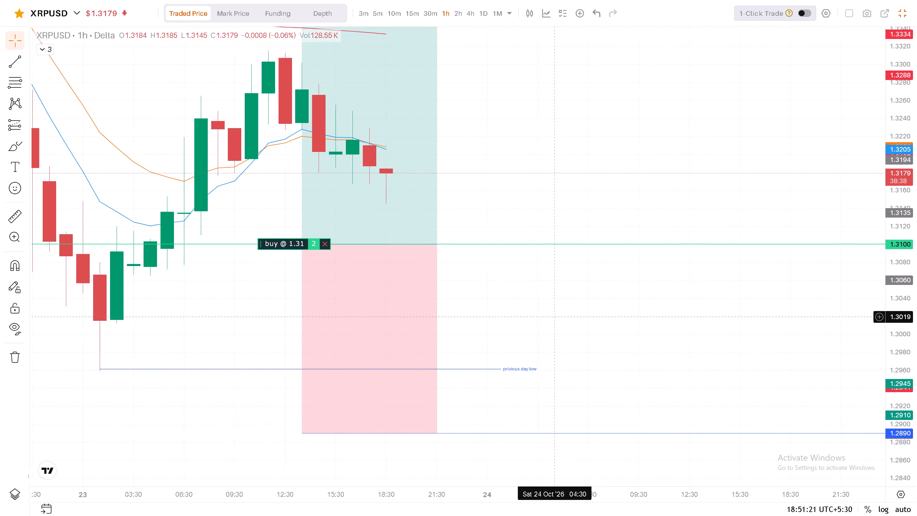
pyautogui.moveTo(646, 322); pyautogui.dragTo(652, 322)
pyautogui.scroll(1, 652, 322)
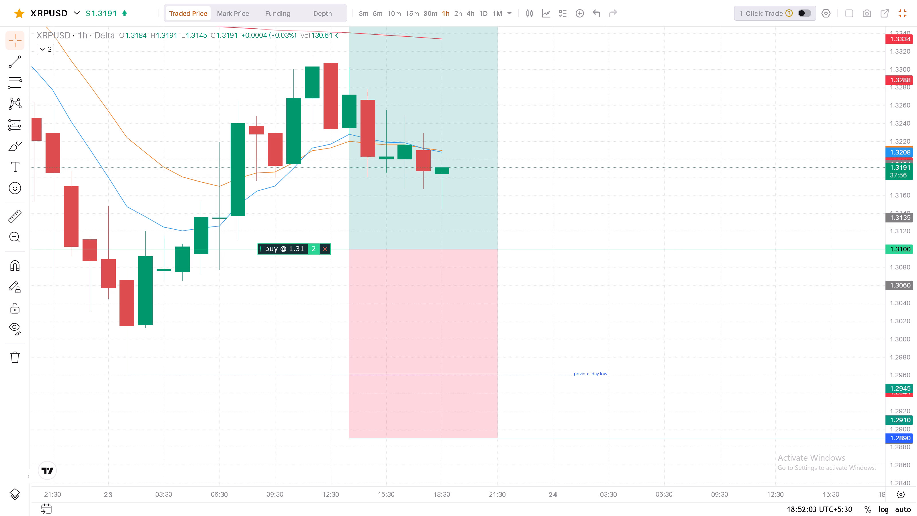
pyautogui.scroll(-4, 657, 188)
pyautogui.moveTo(780, 140); pyautogui.dragTo(742, 240)
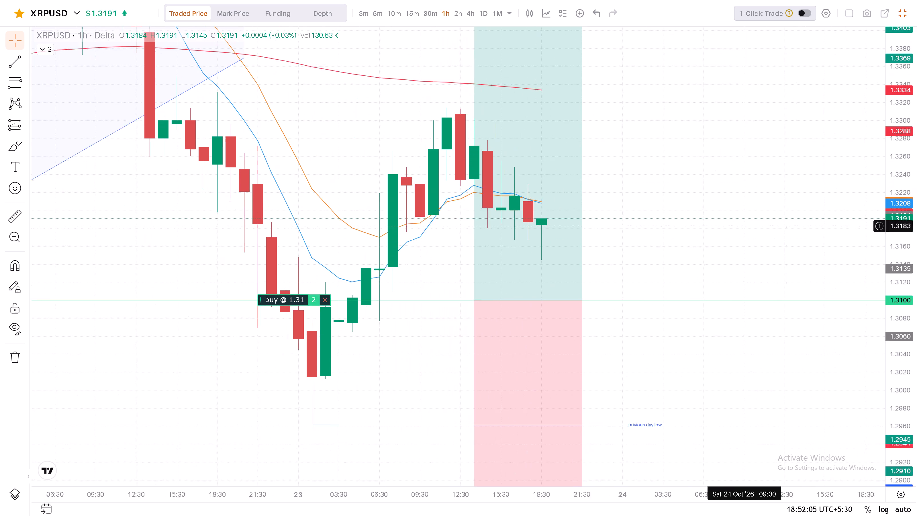
pyautogui.moveTo(904, 93); pyautogui.dragTo(897, 288)
pyautogui.scroll(-3, 767, 288)
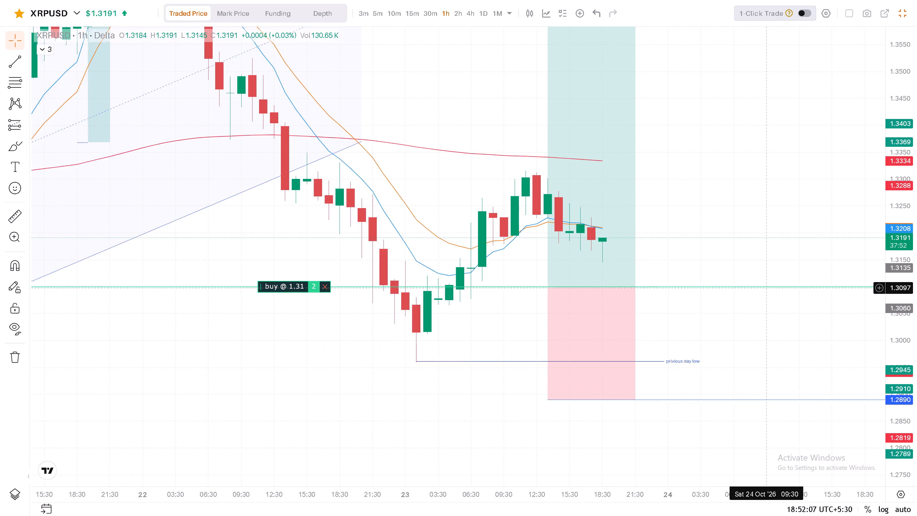
pyautogui.scroll(-1, 766, 294)
pyautogui.moveTo(844, 314); pyautogui.dragTo(746, 304)
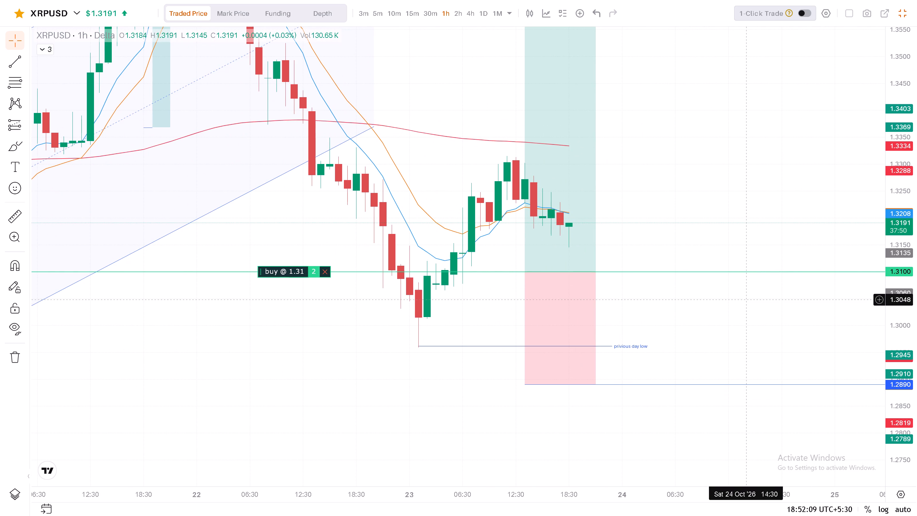
pyautogui.scroll(-3, 746, 300)
pyautogui.moveTo(904, 127); pyautogui.dragTo(894, 249)
pyautogui.moveTo(776, 304); pyautogui.dragTo(767, 341)
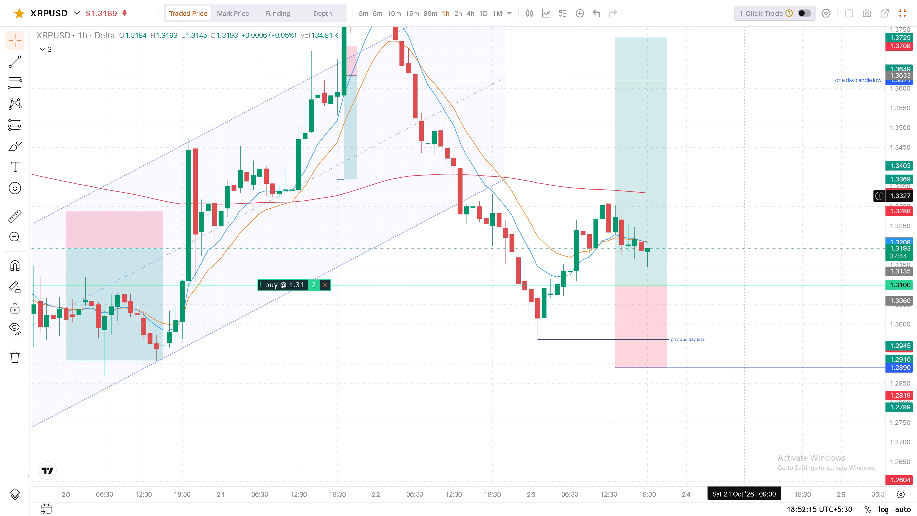
pyautogui.moveTo(753, 193); pyautogui.dragTo(738, 224)
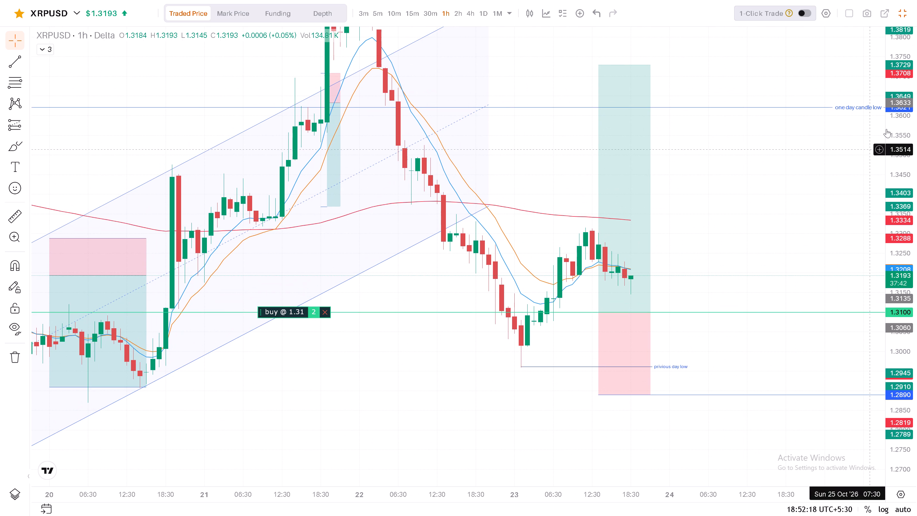
pyautogui.moveTo(887, 122); pyautogui.dragTo(894, 226)
pyautogui.moveTo(727, 206); pyautogui.dragTo(730, 221)
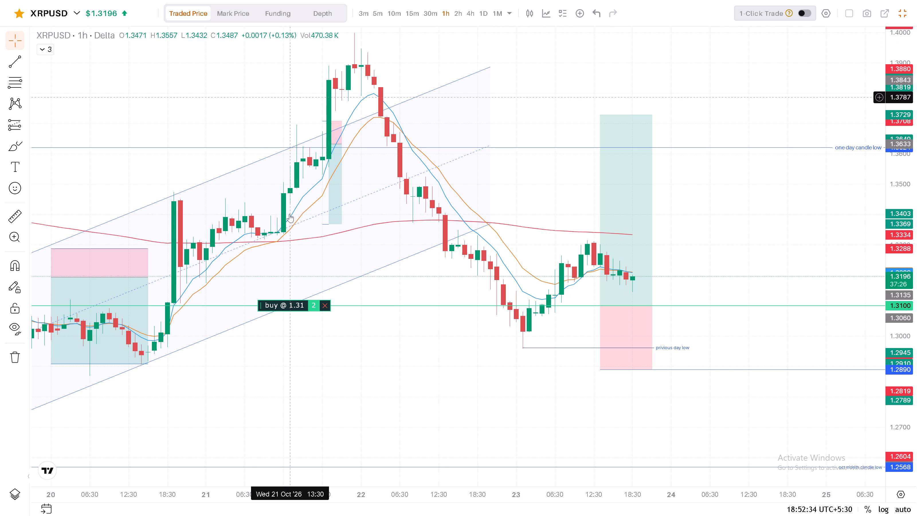
# Move the XRPUSD limit buy order on the chart to a price of 1.3054.
pyautogui.click(302, 307)
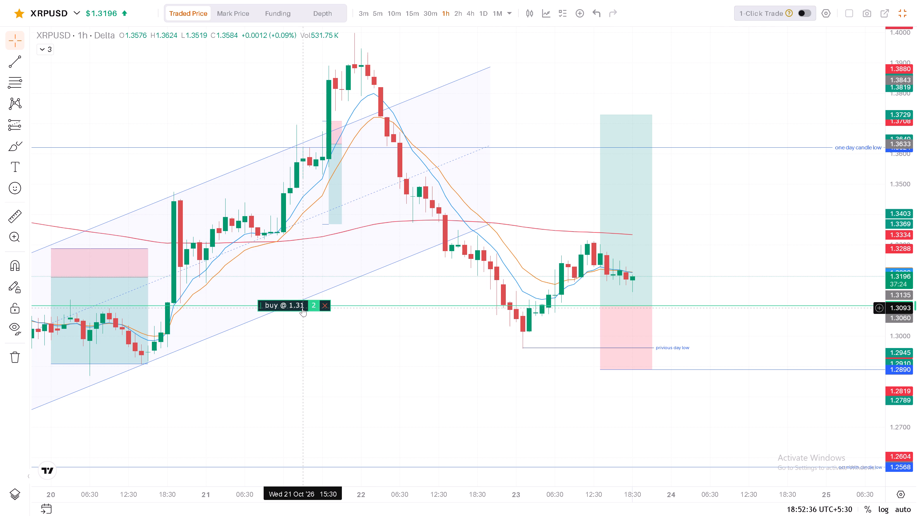
pyautogui.moveTo(302, 308); pyautogui.dragTo(304, 319)
pyautogui.middleClick(304, 319)
pyautogui.click(304, 320)
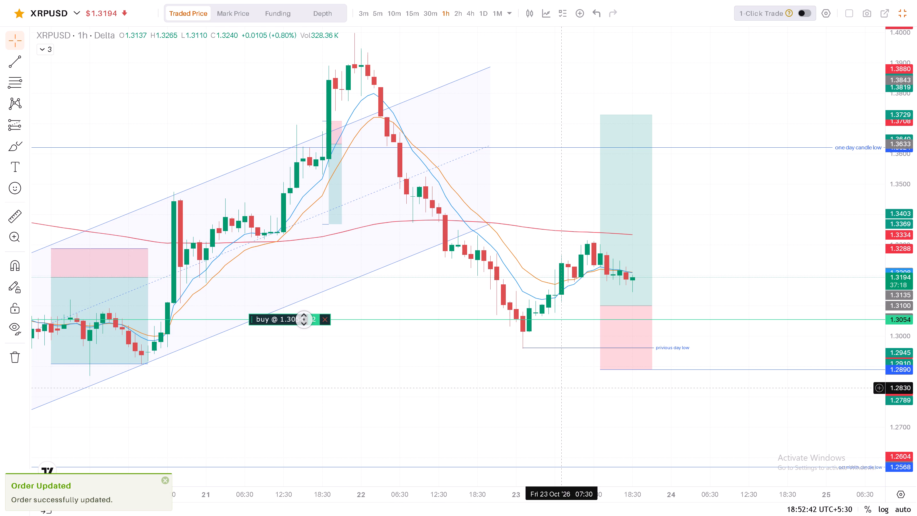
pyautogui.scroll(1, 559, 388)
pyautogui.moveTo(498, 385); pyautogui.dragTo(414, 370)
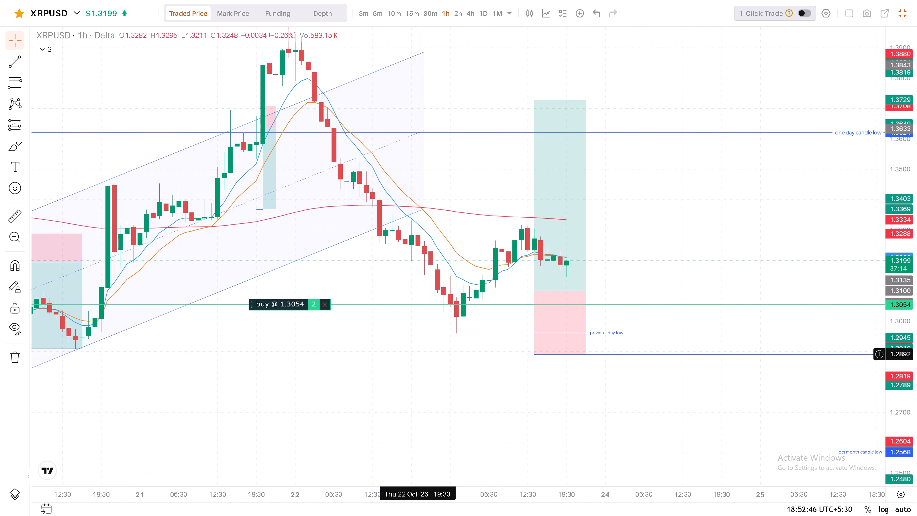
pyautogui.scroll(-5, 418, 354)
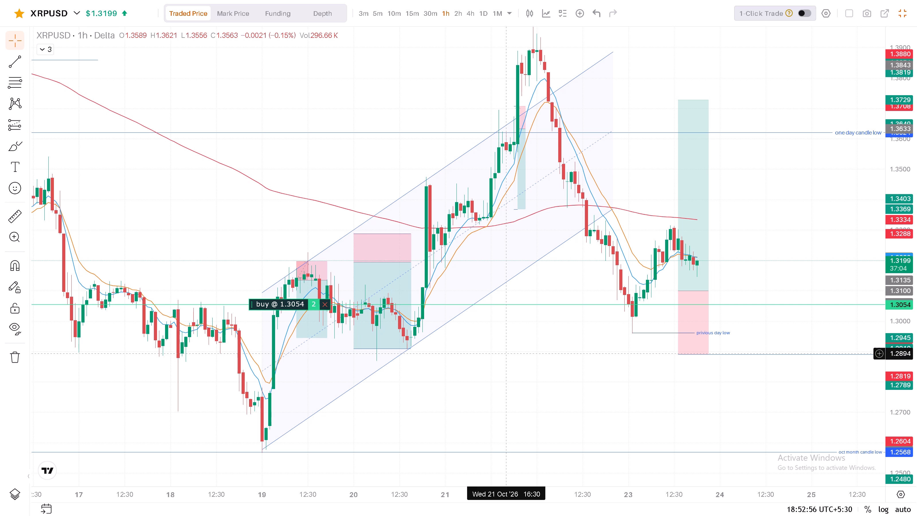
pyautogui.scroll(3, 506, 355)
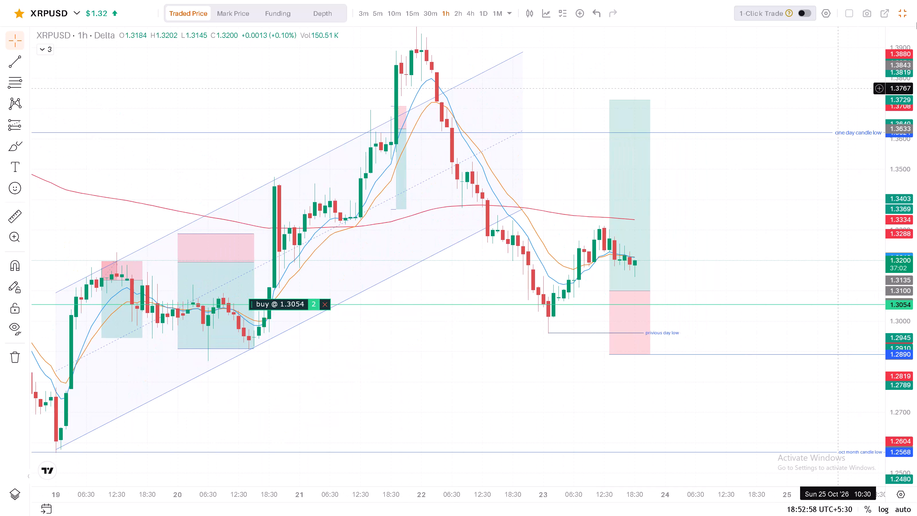
# Review the bracket order settings of the open XRPUSD limit buy, leaving them unedited.
pyautogui.click(908, 13)
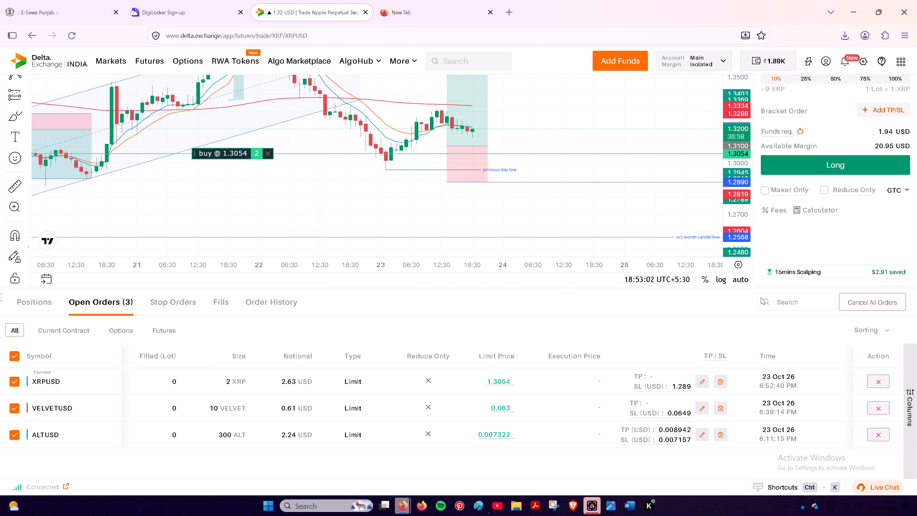
pyautogui.click(701, 385)
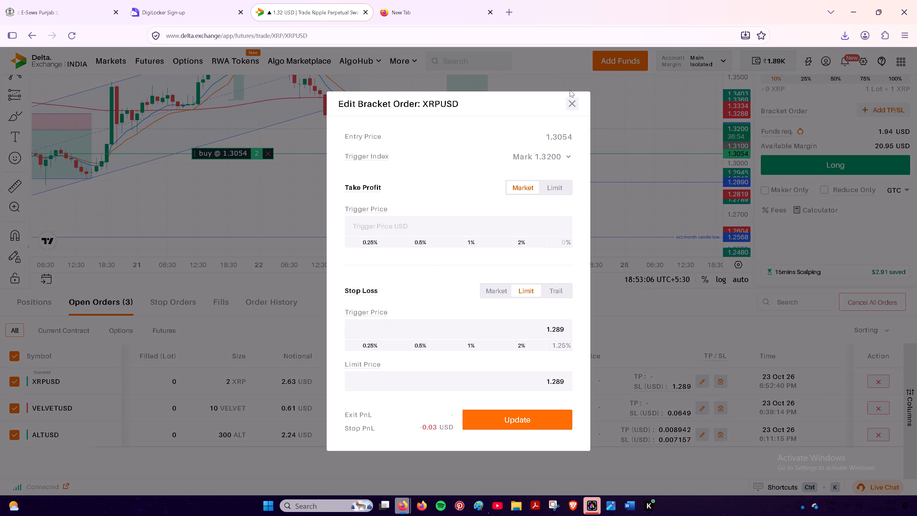
pyautogui.click(571, 100)
pyautogui.scroll(5, 828, 353)
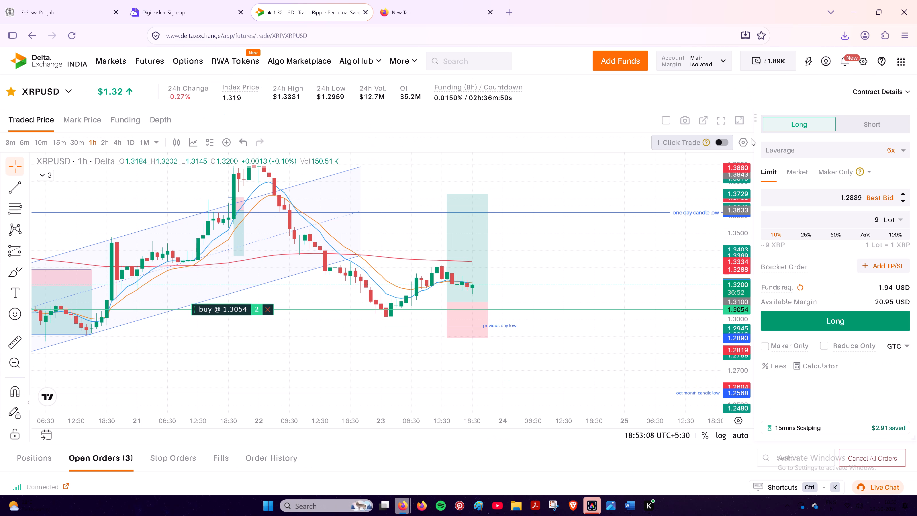
# Return the XRPUSD chart to full screen with a wider price range in view.
pyautogui.click(722, 121)
pyautogui.moveTo(905, 144); pyautogui.dragTo(904, 161)
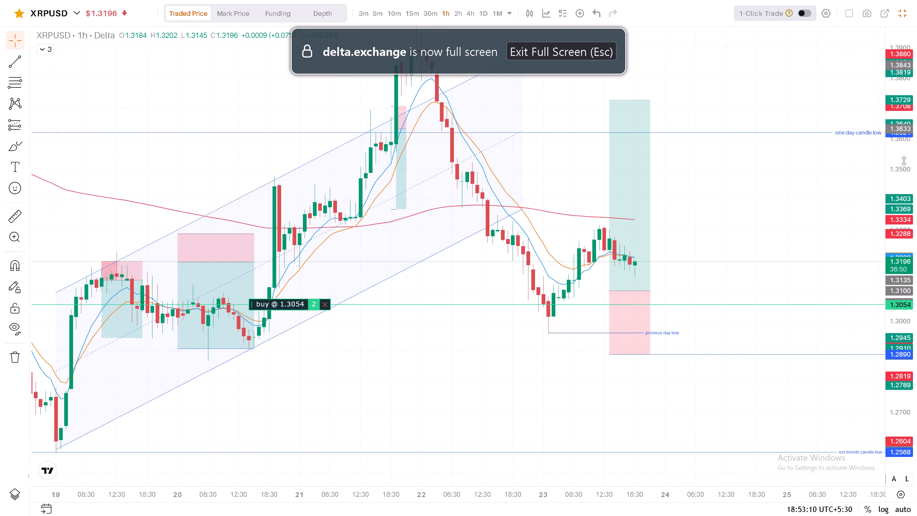
pyautogui.moveTo(904, 161); pyautogui.dragTo(902, 221)
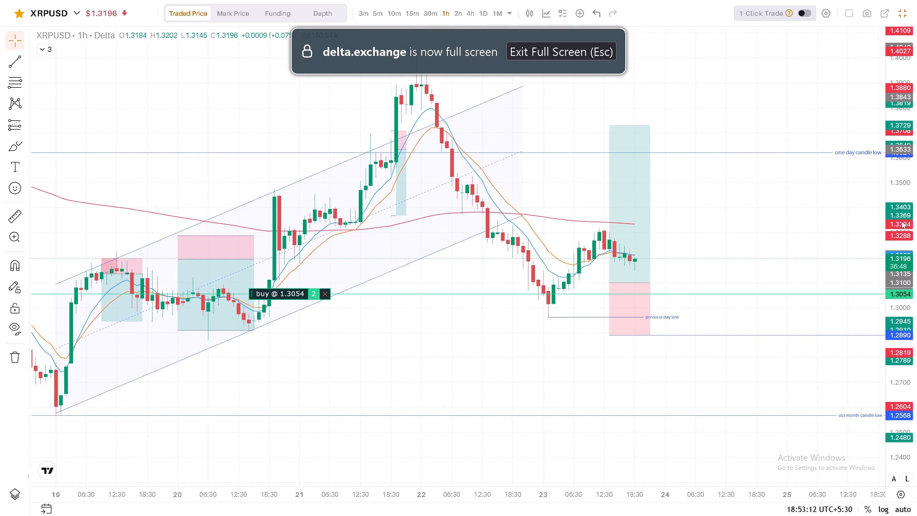
pyautogui.click(900, 11)
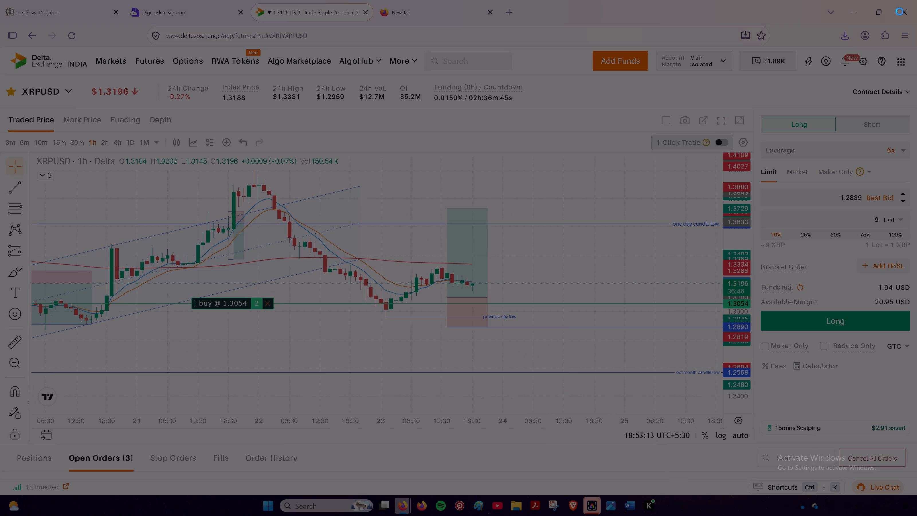
pyautogui.click(714, 120)
pyautogui.click(715, 120)
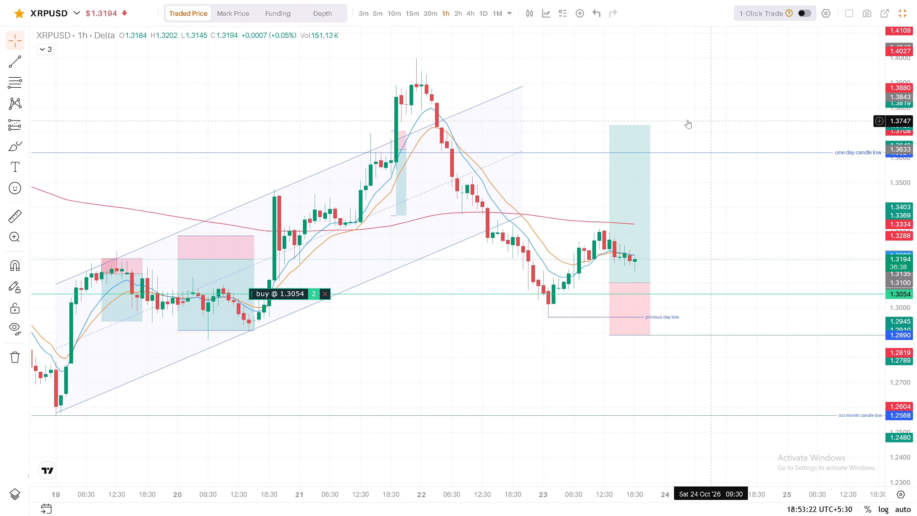
pyautogui.moveTo(574, 81); pyautogui.dragTo(577, 89)
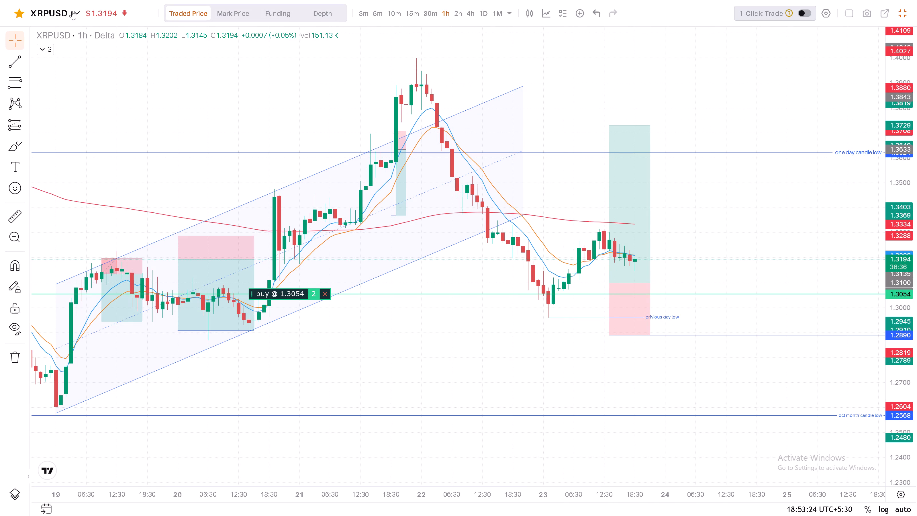
# Look through the contracts in the watchlist.
pyautogui.click(72, 11)
pyautogui.click(36, 42)
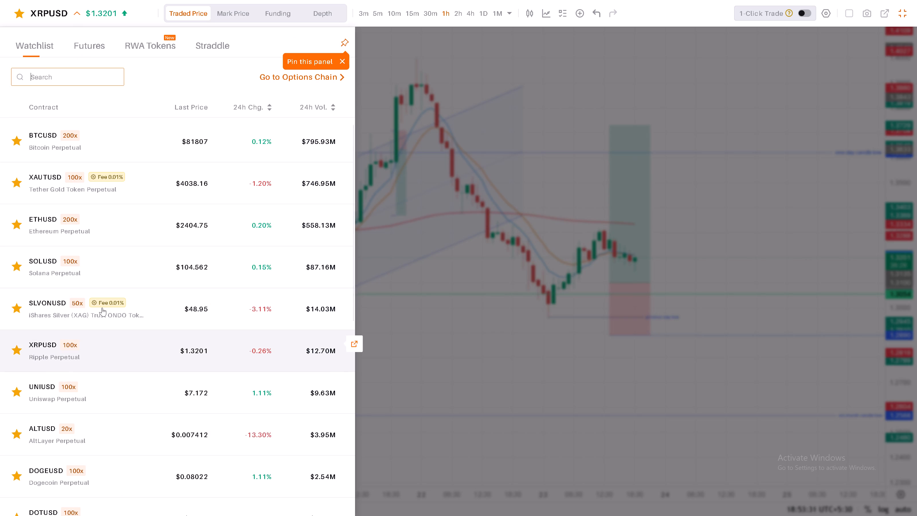
# Check the XRPUSD funding and hourly mark price charts, and return to the traded price chart.
pyautogui.click(281, 9)
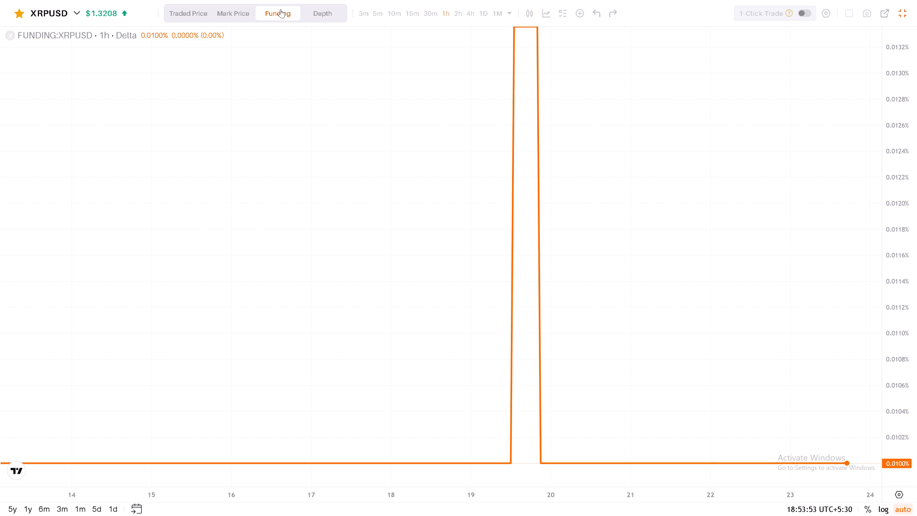
pyautogui.click(228, 12)
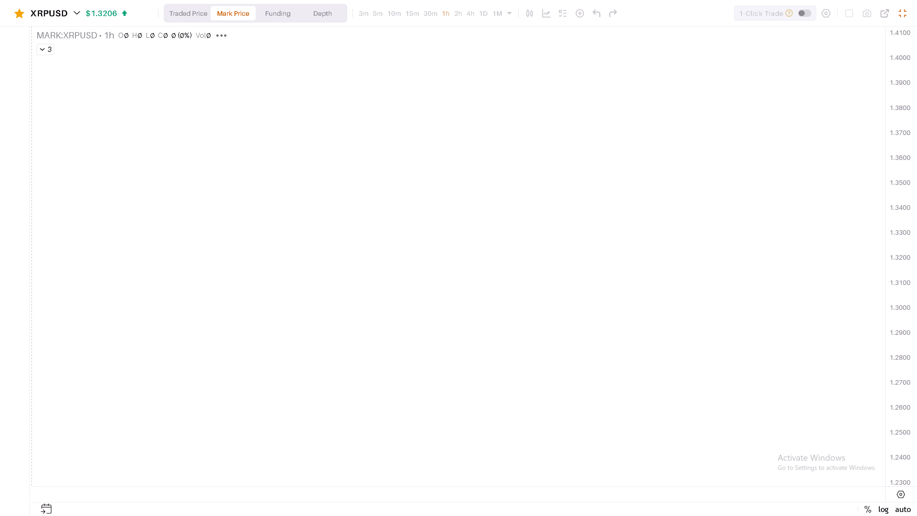
pyautogui.click(914, 164)
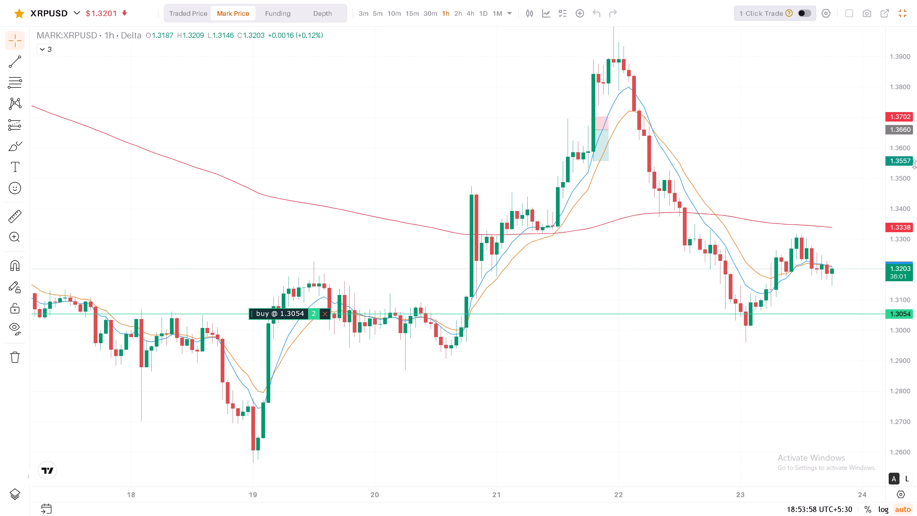
pyautogui.moveTo(912, 195); pyautogui.dragTo(914, 225)
pyautogui.scroll(-1, 730, 163)
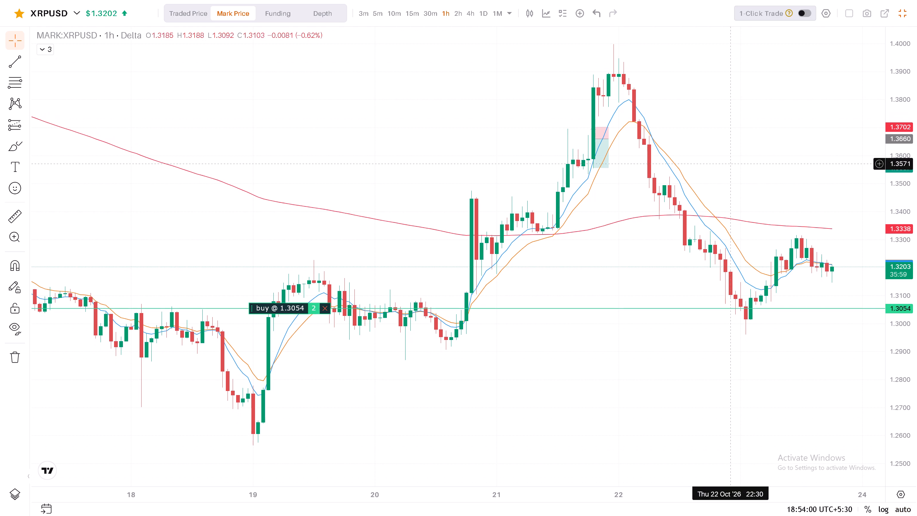
pyautogui.scroll(-1, 730, 163)
pyautogui.moveTo(767, 148); pyautogui.dragTo(485, 133)
pyautogui.click(485, 133)
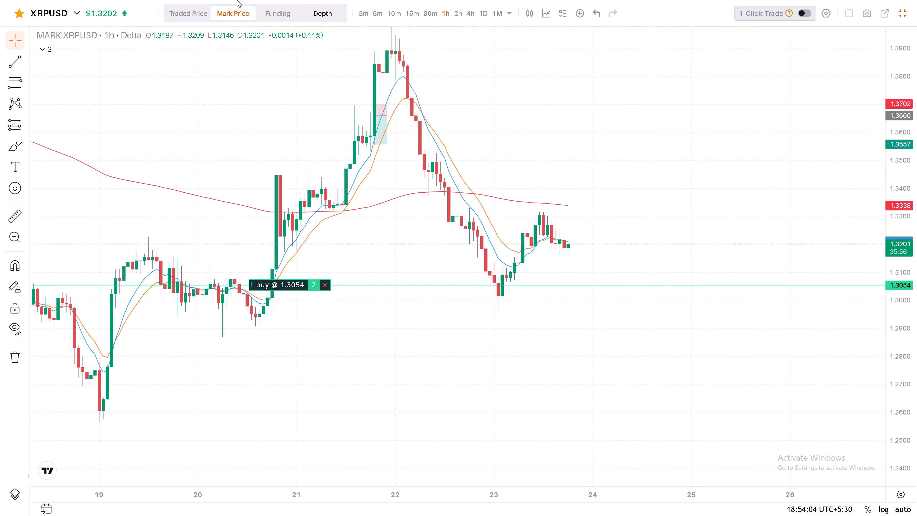
pyautogui.click(188, 13)
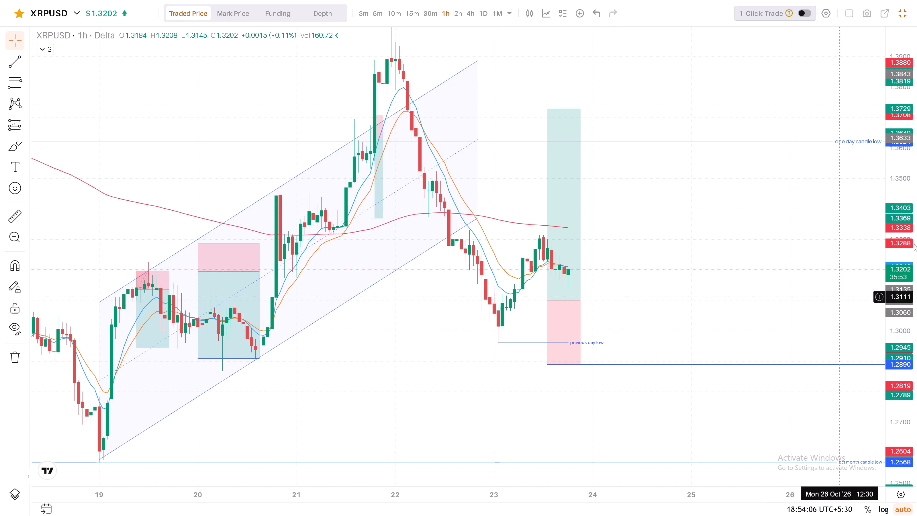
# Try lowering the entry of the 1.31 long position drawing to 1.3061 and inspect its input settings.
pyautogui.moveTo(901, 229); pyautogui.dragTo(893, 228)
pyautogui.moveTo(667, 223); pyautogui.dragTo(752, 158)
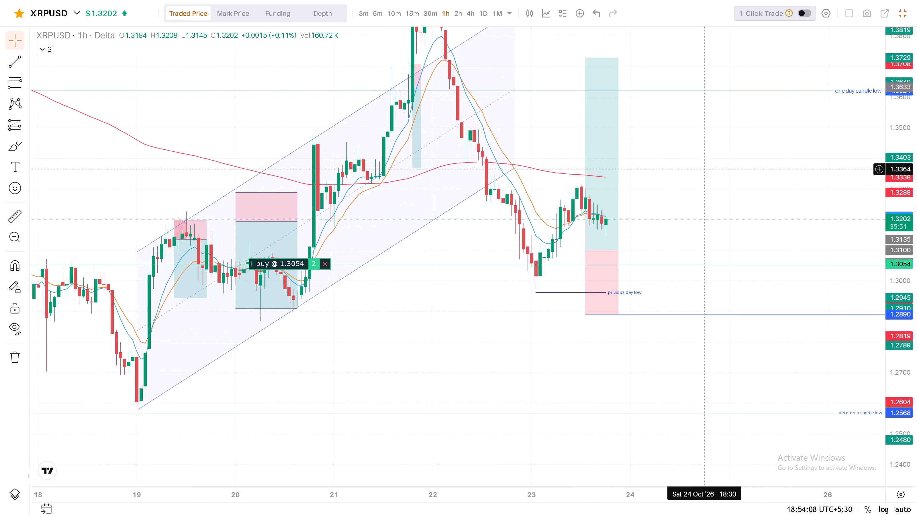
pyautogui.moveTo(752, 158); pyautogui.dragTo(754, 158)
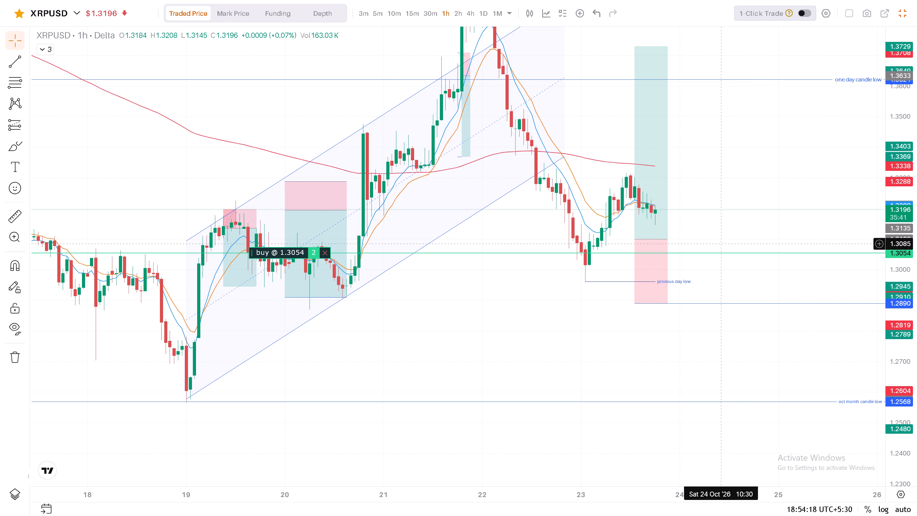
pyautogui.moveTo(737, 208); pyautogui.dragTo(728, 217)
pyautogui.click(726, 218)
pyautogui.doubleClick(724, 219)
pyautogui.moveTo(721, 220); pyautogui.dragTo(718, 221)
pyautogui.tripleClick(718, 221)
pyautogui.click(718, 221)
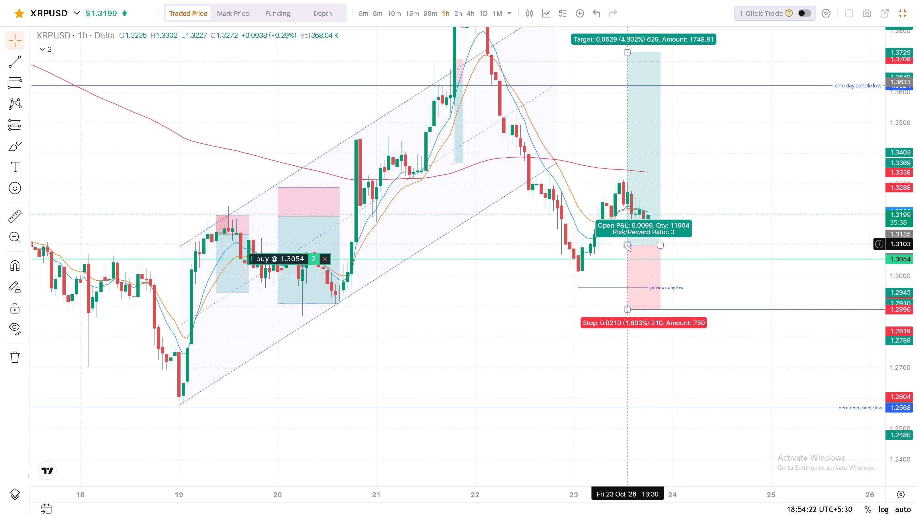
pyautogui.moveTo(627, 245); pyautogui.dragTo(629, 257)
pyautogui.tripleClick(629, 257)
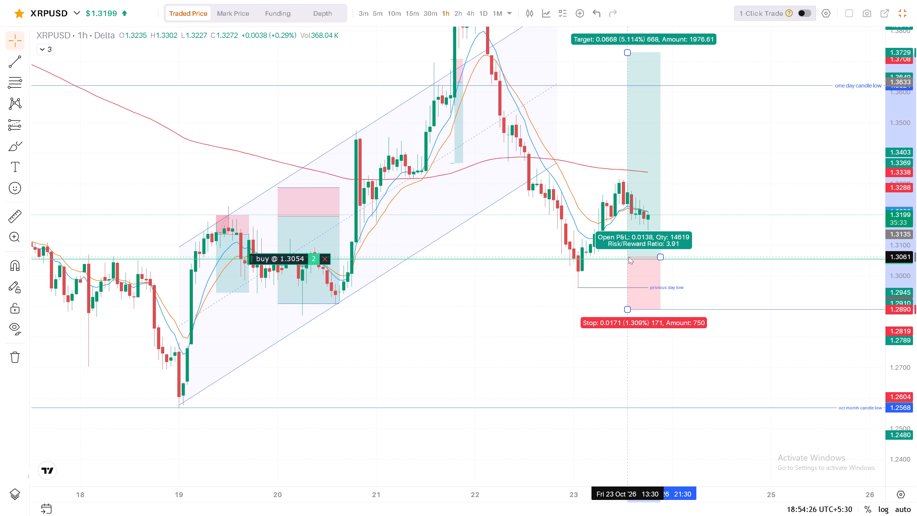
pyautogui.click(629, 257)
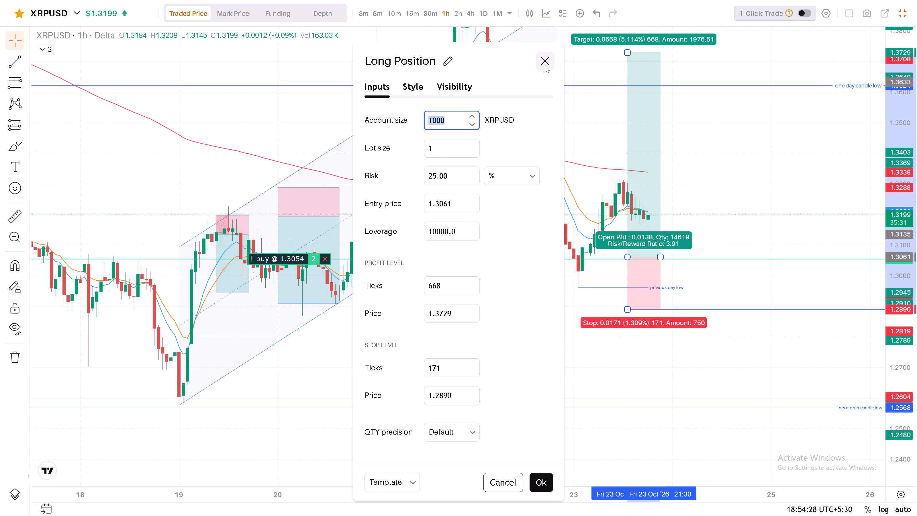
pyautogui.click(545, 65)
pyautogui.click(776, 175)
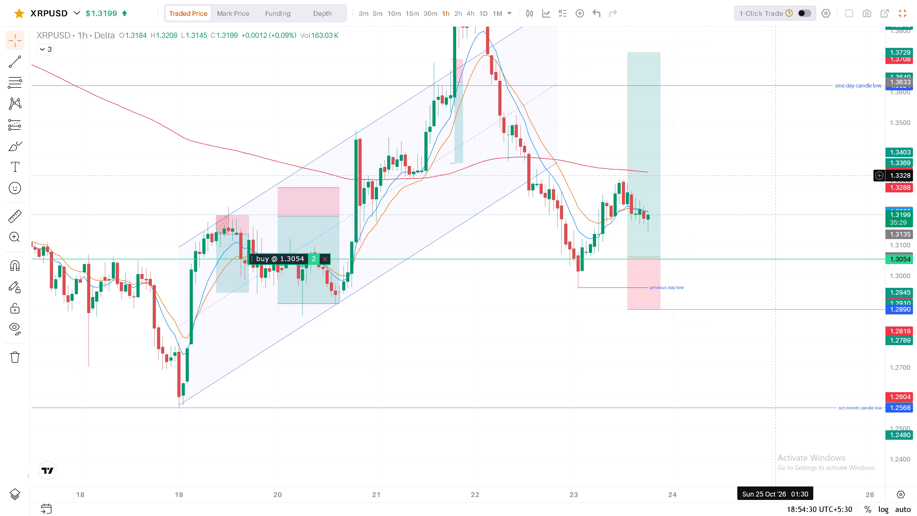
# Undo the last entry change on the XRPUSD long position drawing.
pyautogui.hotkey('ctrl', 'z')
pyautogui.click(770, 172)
# Open the UNIUSD perpetual chart from the watchlist.
pyautogui.moveTo(892, 117); pyautogui.dragTo(883, 258)
pyautogui.click(883, 258)
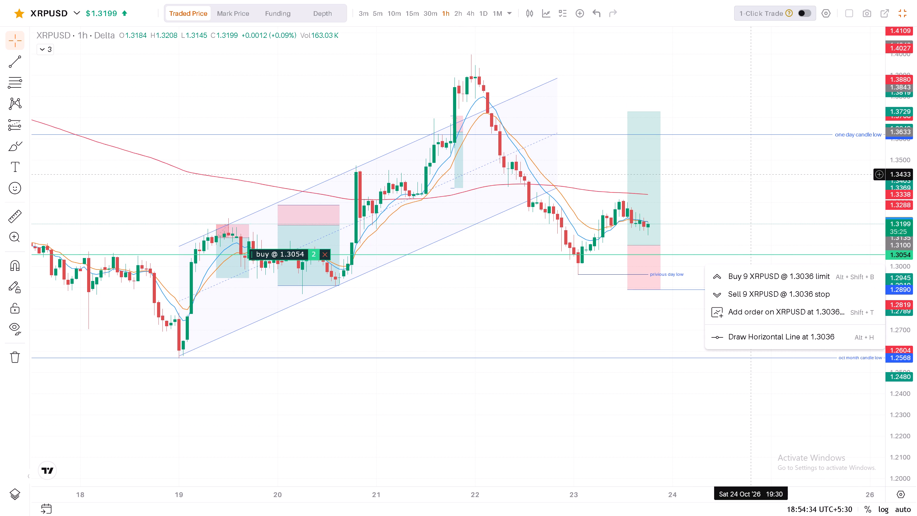
pyautogui.moveTo(749, 172); pyautogui.dragTo(746, 189)
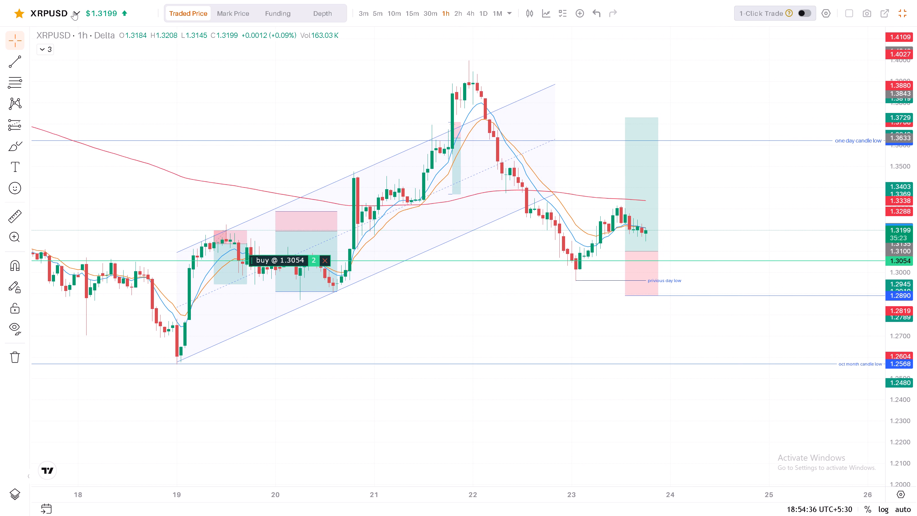
pyautogui.click(74, 11)
pyautogui.click(49, 44)
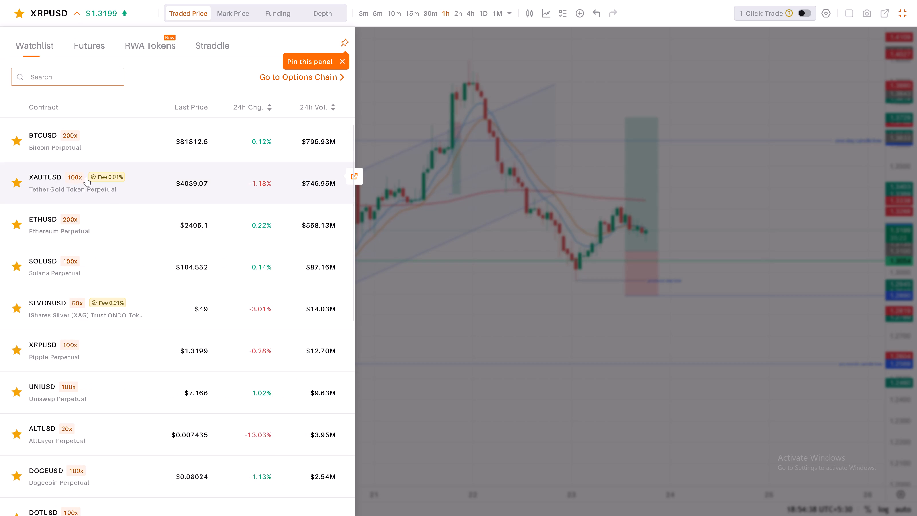
pyautogui.scroll(-1, 126, 266)
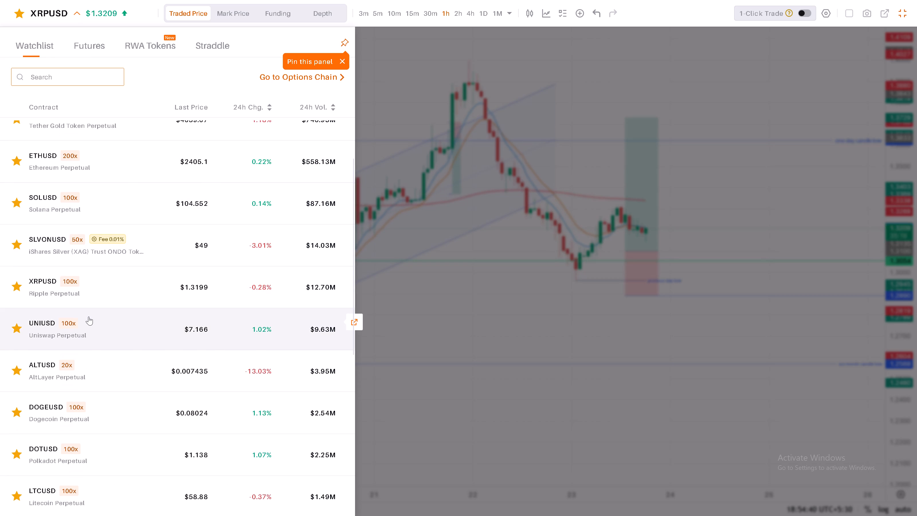
pyautogui.doubleClick(89, 316)
# Examine the UNIUSD hourly mark price action against its rising channel, moving averages and labelled weekly and monthly levels.
pyautogui.moveTo(913, 136); pyautogui.dragTo(912, 137)
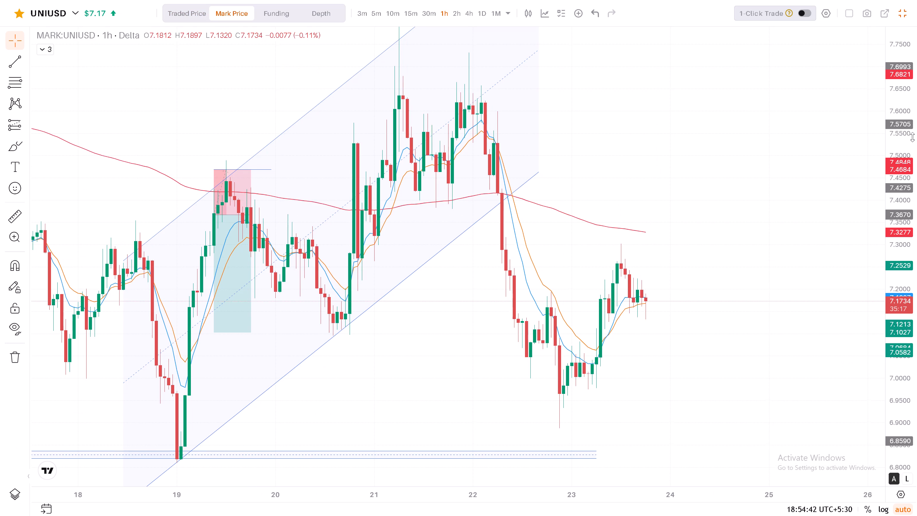
pyautogui.moveTo(912, 137); pyautogui.dragTo(885, 298)
pyautogui.click(885, 299)
pyautogui.middleClick(885, 299)
pyautogui.click(885, 299)
pyautogui.scroll(-1, 677, 329)
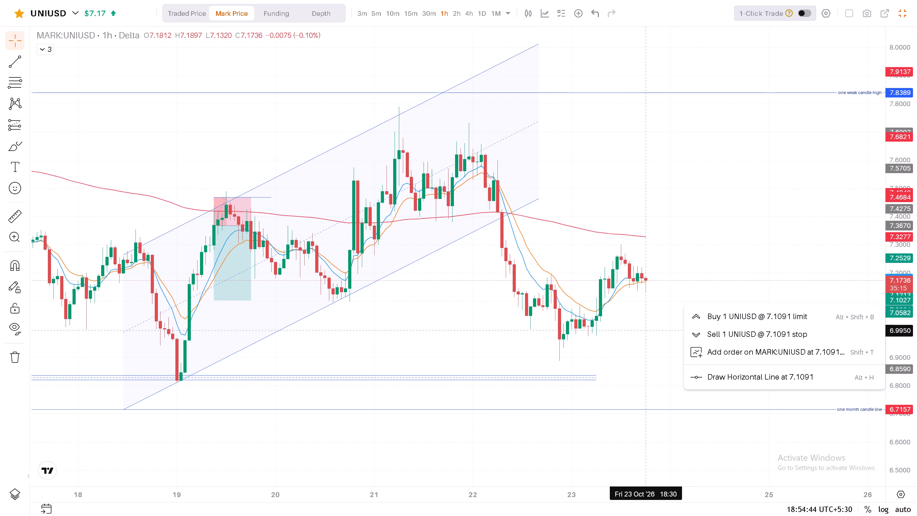
pyautogui.click(634, 331)
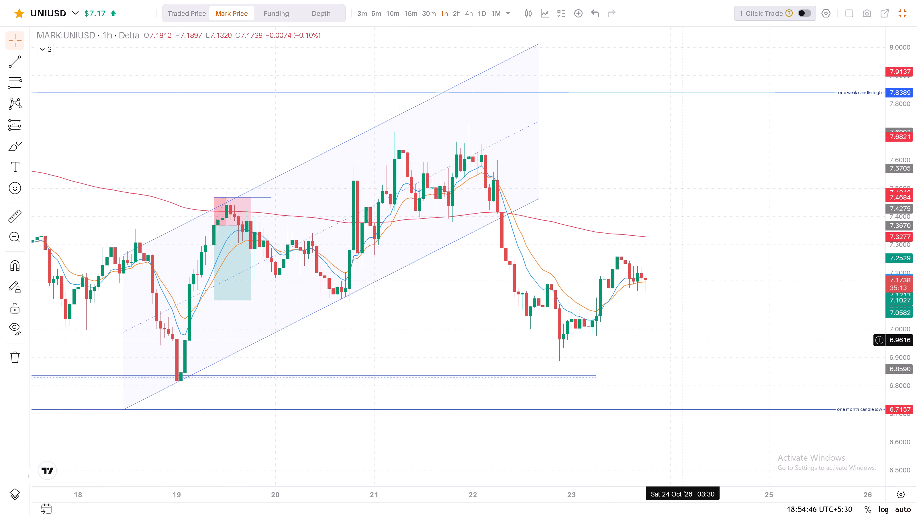
pyautogui.scroll(-1, 682, 345)
pyautogui.moveTo(699, 366); pyautogui.dragTo(695, 347)
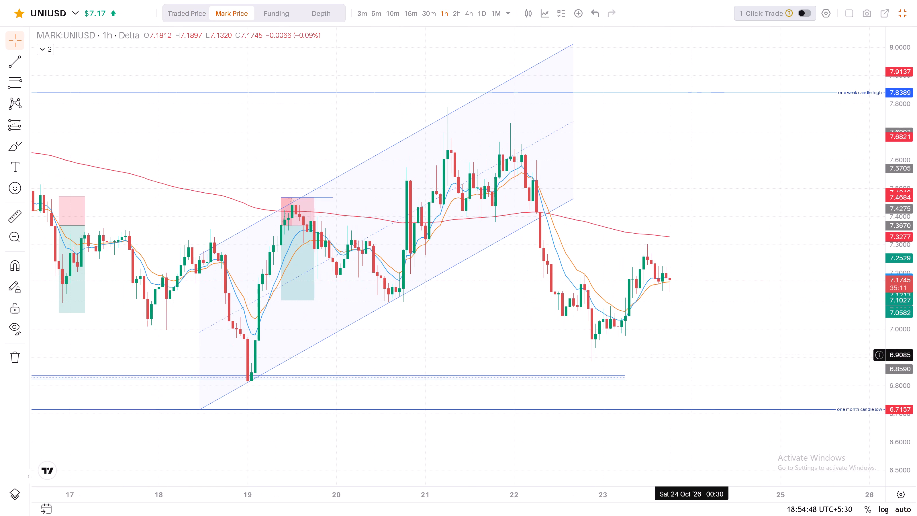
pyautogui.moveTo(695, 347); pyautogui.dragTo(697, 346)
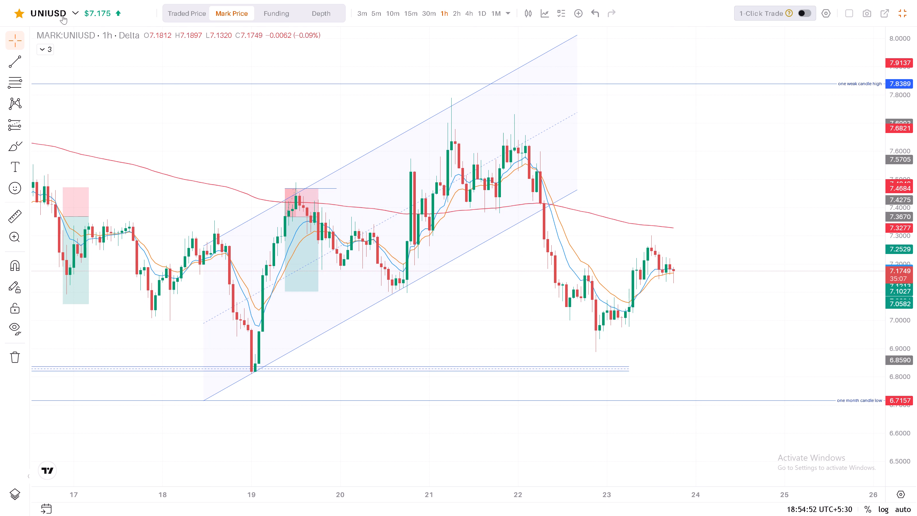
# Open the ALTUSD perpetual chart from the watchlist.
pyautogui.click(75, 12)
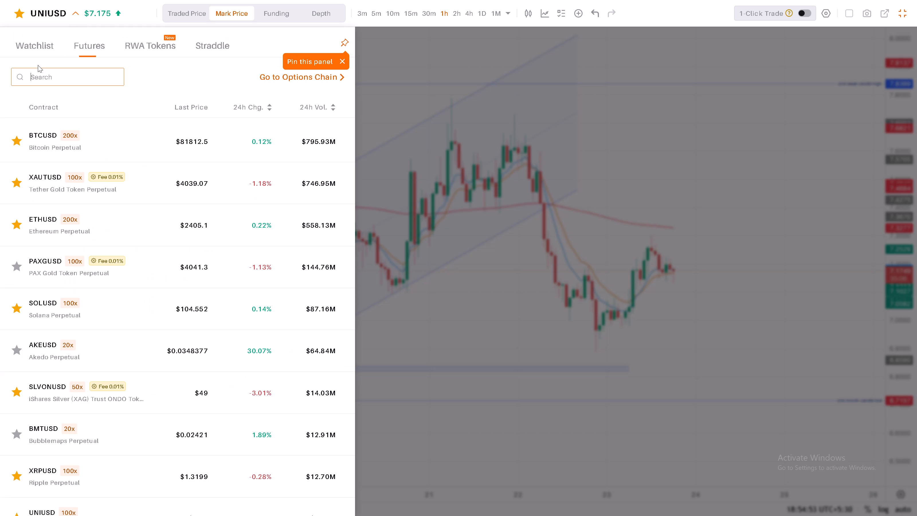
pyautogui.click(35, 45)
pyautogui.scroll(-1, 128, 262)
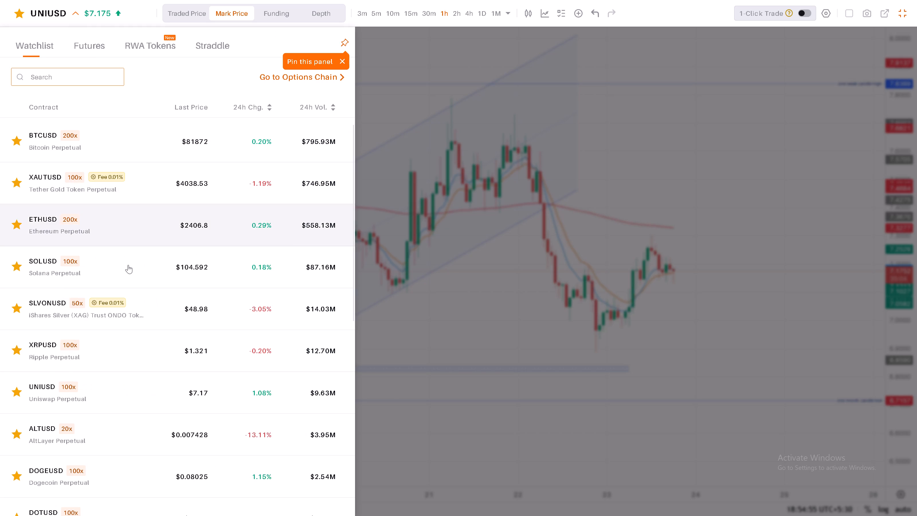
pyautogui.scroll(-1, 128, 265)
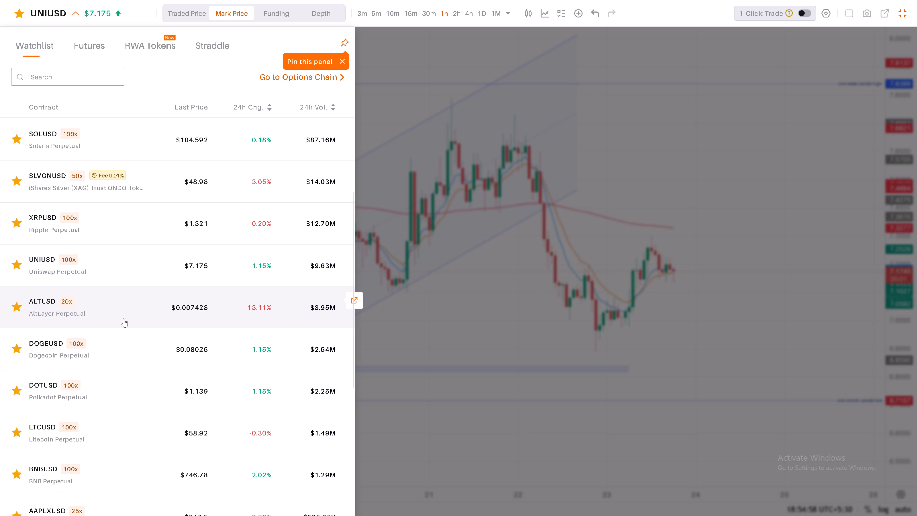
pyautogui.click(124, 318)
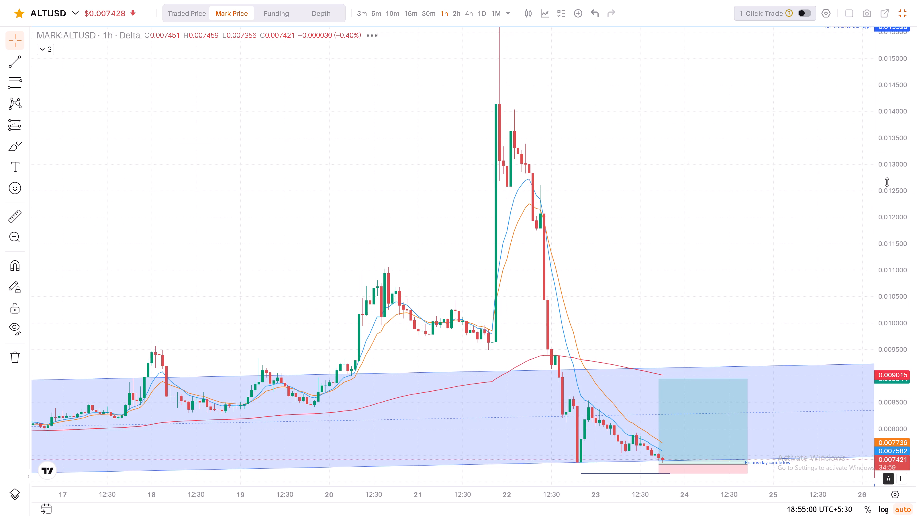
# Examine the ALTUSD hourly chart around the pending buy order, long position drawing, channel and labelled day and month lows.
pyautogui.moveTo(887, 182); pyautogui.dragTo(891, 227)
pyautogui.moveTo(695, 249); pyautogui.dragTo(646, 91)
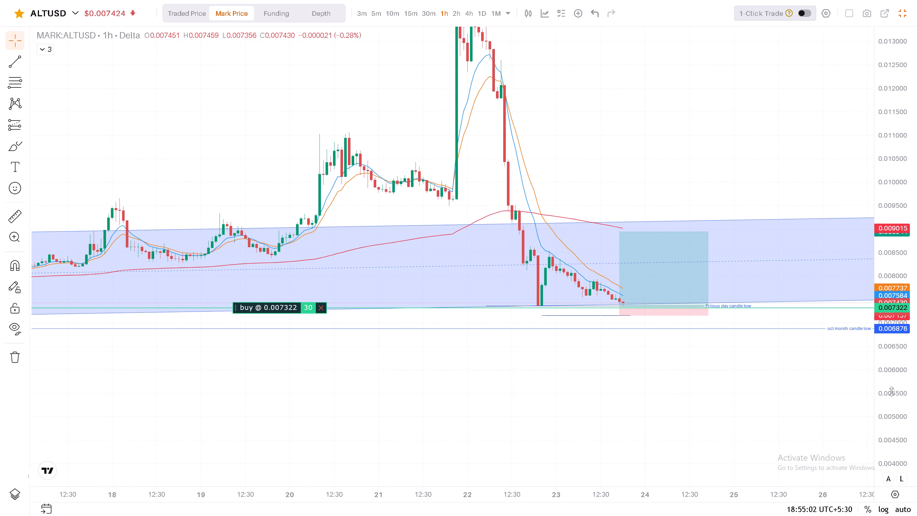
pyautogui.moveTo(902, 410); pyautogui.dragTo(885, 229)
pyautogui.middleClick(885, 229)
pyautogui.click(885, 229)
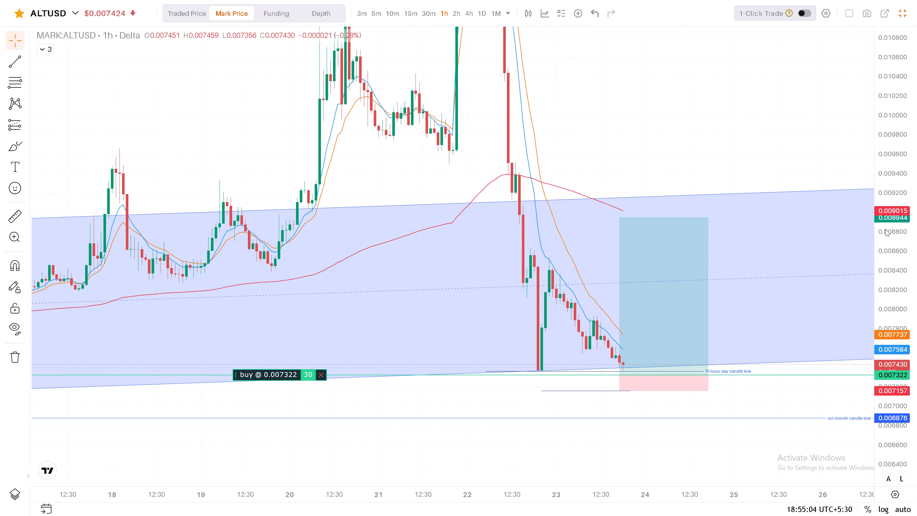
pyautogui.moveTo(904, 396); pyautogui.dragTo(892, 356)
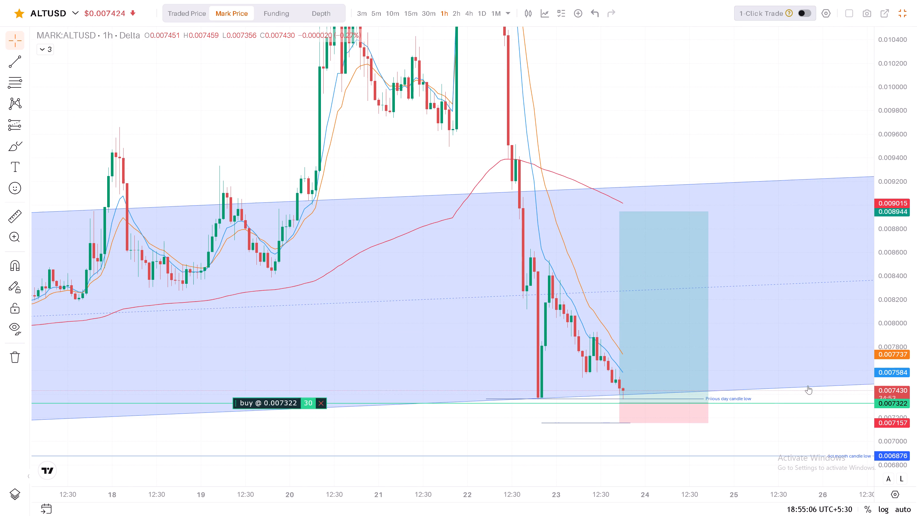
pyautogui.moveTo(766, 428); pyautogui.dragTo(705, 337)
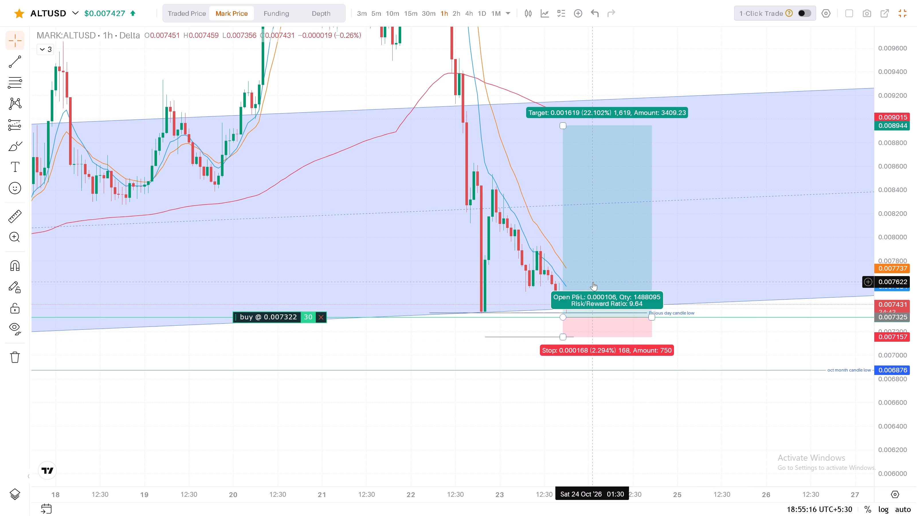
pyautogui.click(722, 347)
pyautogui.click(724, 353)
pyautogui.middleClick(724, 354)
pyautogui.tripleClick(724, 354)
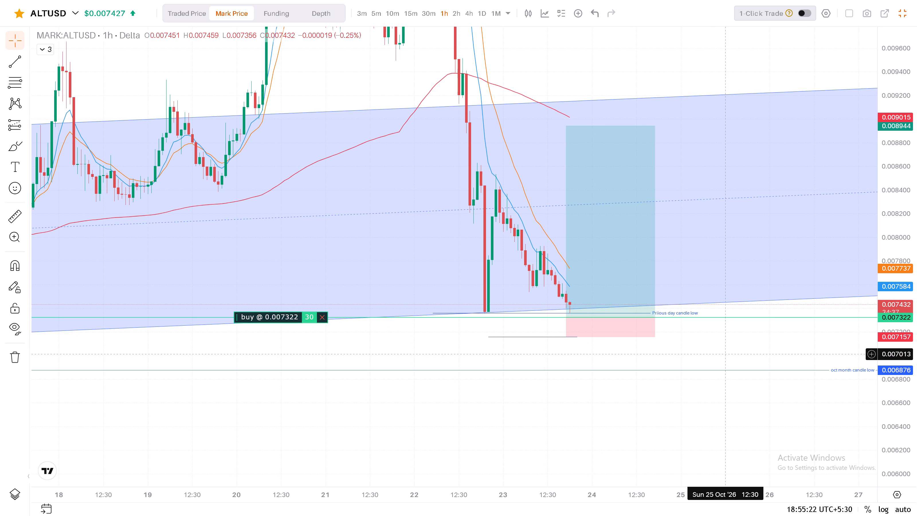
# Open the DOGEUSD perpetual chart from the watchlist.
pyautogui.click(71, 13)
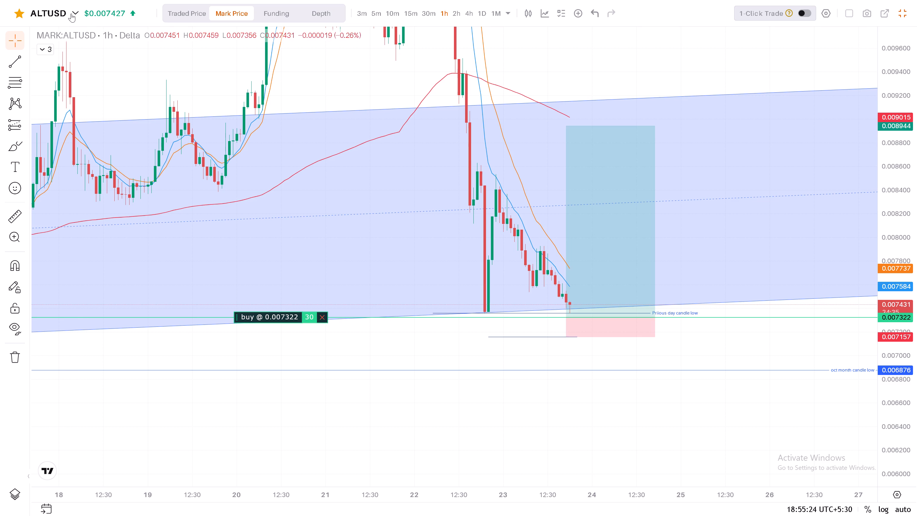
pyautogui.click(31, 45)
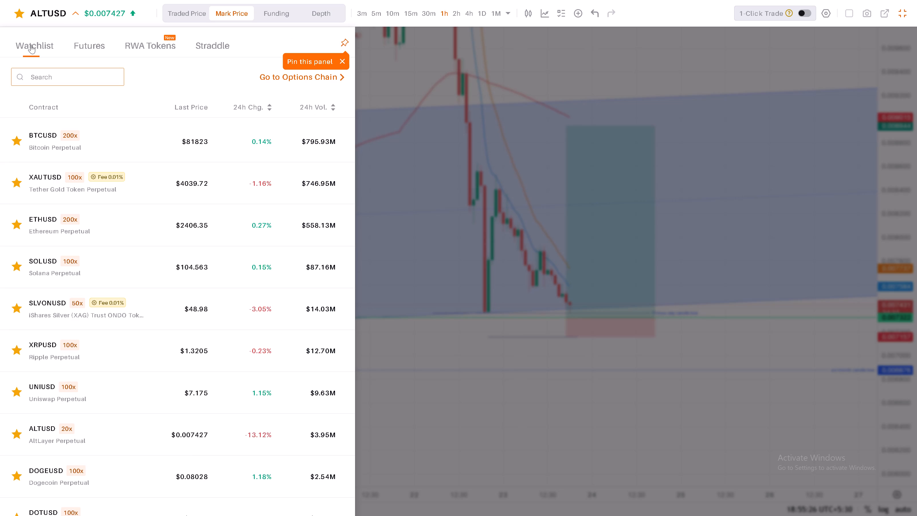
pyautogui.scroll(-2, 150, 181)
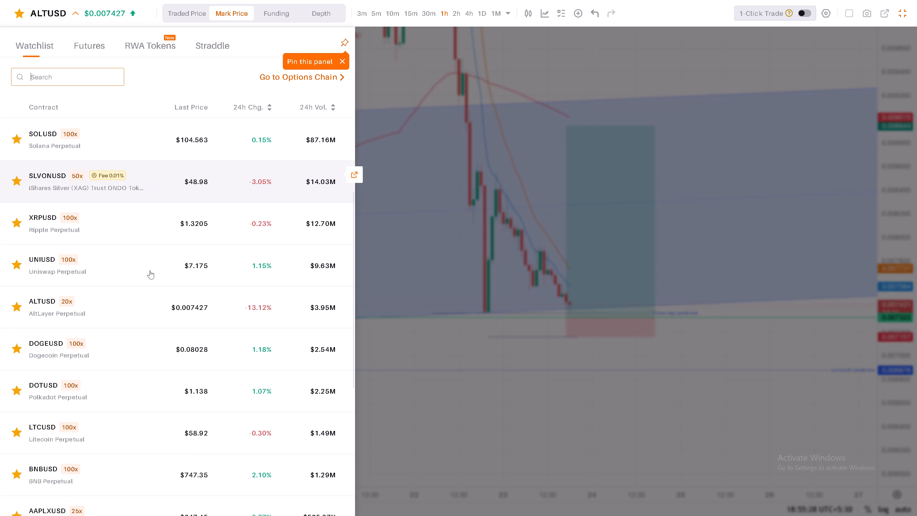
pyautogui.click(148, 344)
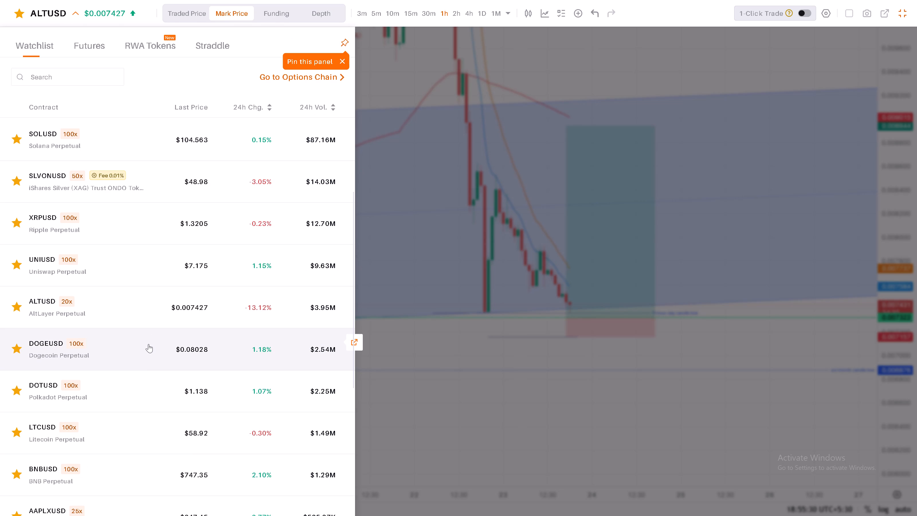
# Examine the DOGEUSD hourly mark price against its rising channel, moving averages and labelled previous-day and October levels.
pyautogui.moveTo(898, 143); pyautogui.dragTo(897, 204)
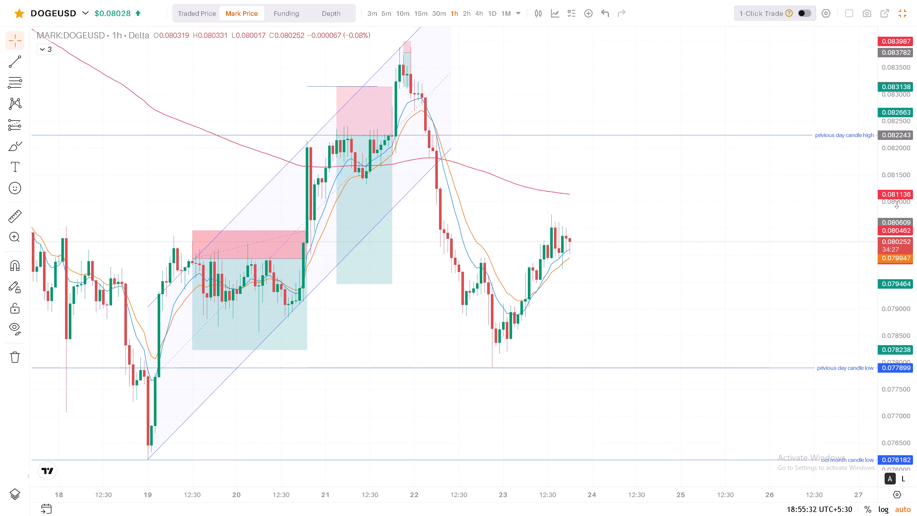
pyautogui.moveTo(897, 204); pyautogui.dragTo(893, 247)
pyautogui.moveTo(893, 247); pyautogui.dragTo(896, 264)
pyautogui.click(896, 264)
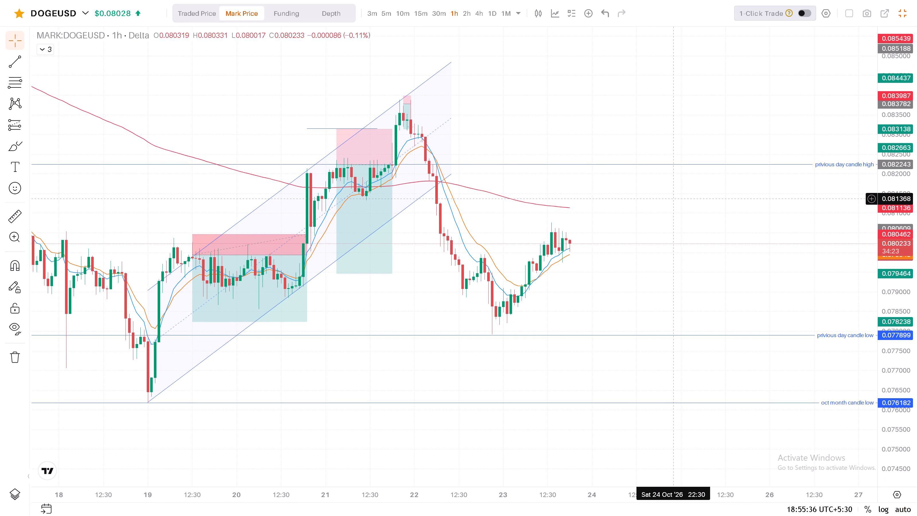
pyautogui.scroll(-2, 685, 231)
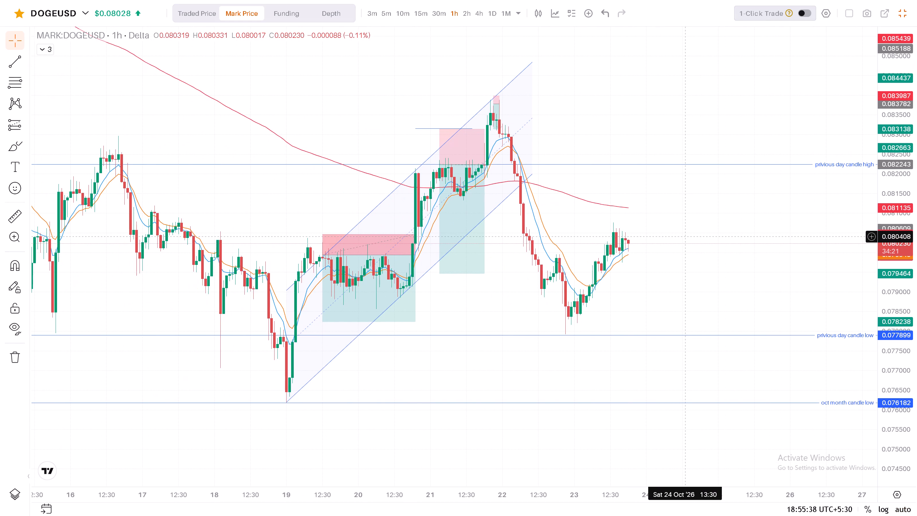
pyautogui.scroll(3, 685, 236)
pyautogui.moveTo(621, 197); pyautogui.dragTo(698, 197)
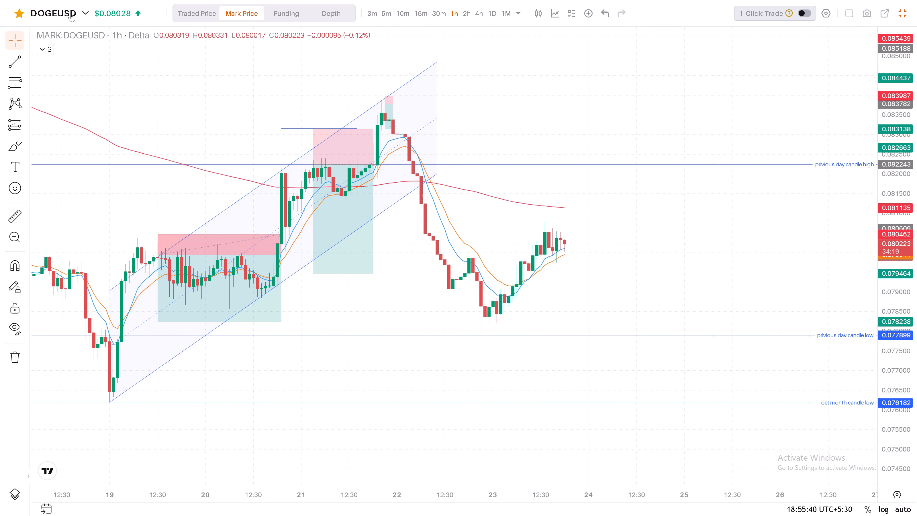
# Open the BTCUSD perpetual chart from the futures contract list.
pyautogui.click(70, 11)
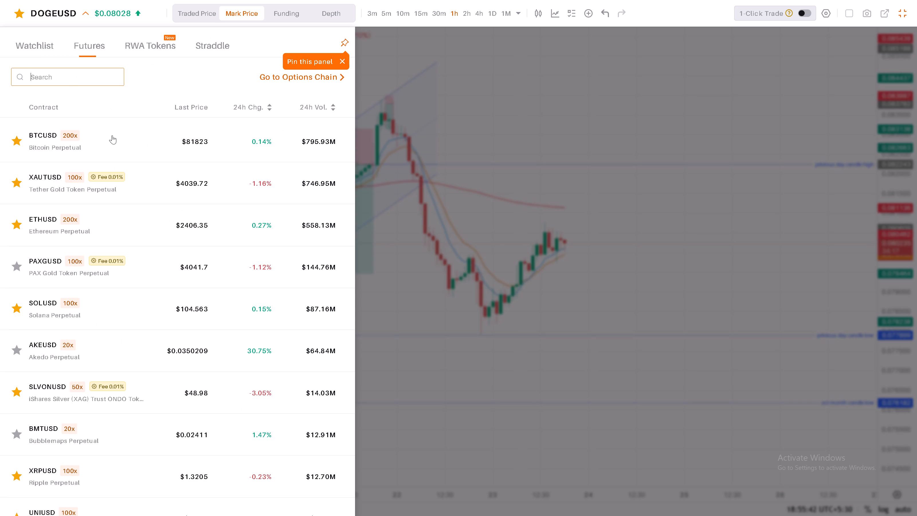
pyautogui.click(112, 135)
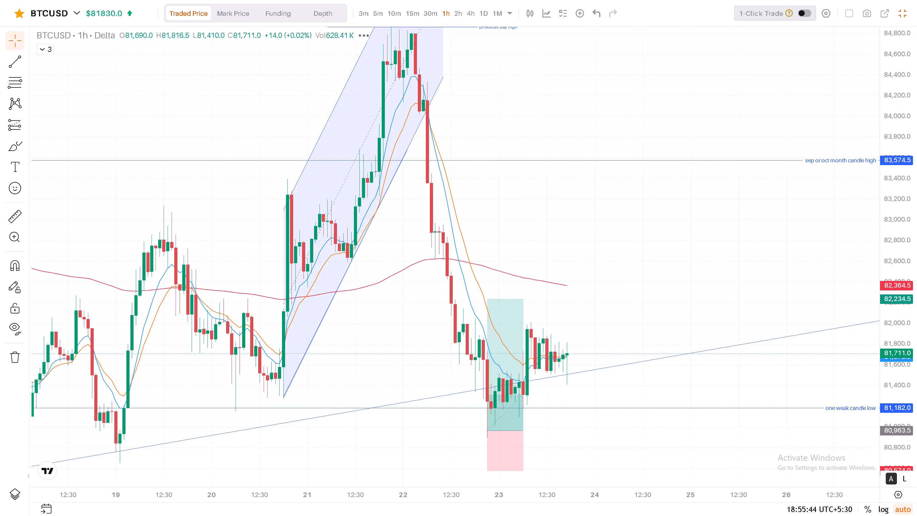
# Extend the end of the BTCUSD long position drawing to about 23 Oct 19:30, reaching the latest candles.
pyautogui.moveTo(892, 118); pyautogui.dragTo(891, 247)
pyautogui.moveTo(891, 250); pyautogui.dragTo(896, 285)
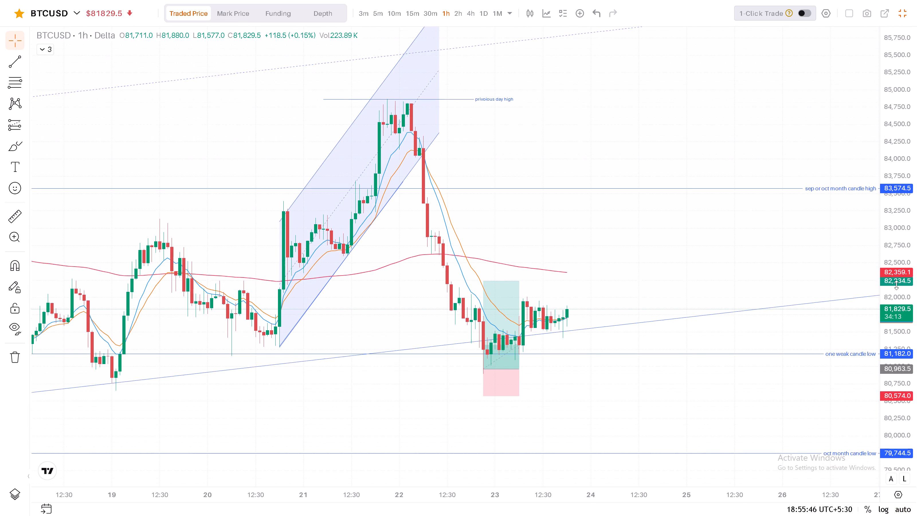
pyautogui.moveTo(896, 285); pyautogui.dragTo(904, 333)
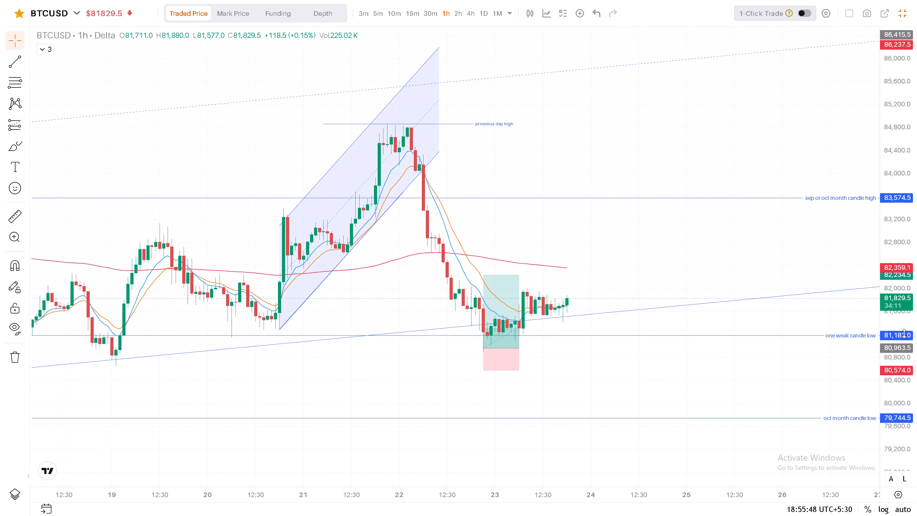
pyautogui.moveTo(904, 333); pyautogui.dragTo(905, 339)
pyautogui.click(905, 339)
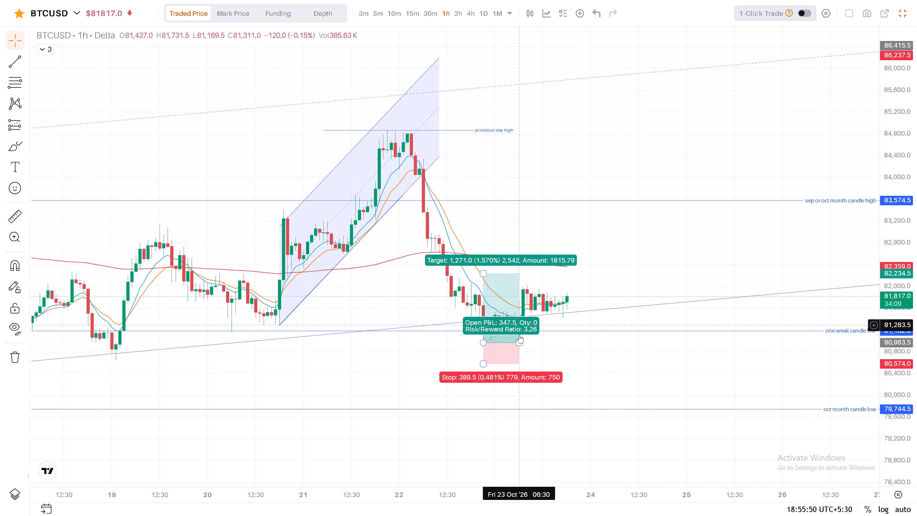
pyautogui.moveTo(520, 341); pyautogui.dragTo(527, 341)
pyautogui.moveTo(531, 341); pyautogui.dragTo(534, 341)
pyautogui.moveTo(549, 341); pyautogui.dragTo(554, 342)
pyautogui.click(554, 342)
pyautogui.moveTo(569, 342); pyautogui.dragTo(576, 340)
pyautogui.doubleClick(586, 340)
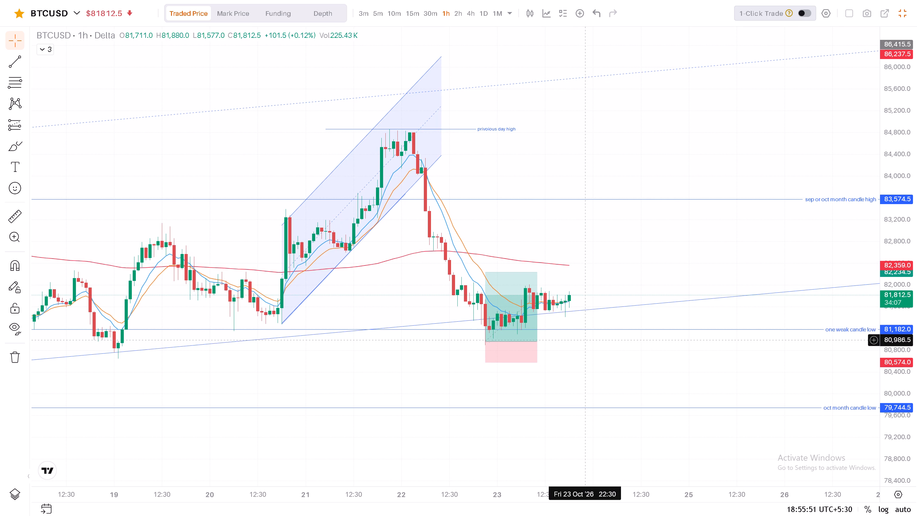
pyautogui.moveTo(539, 343); pyautogui.dragTo(574, 342)
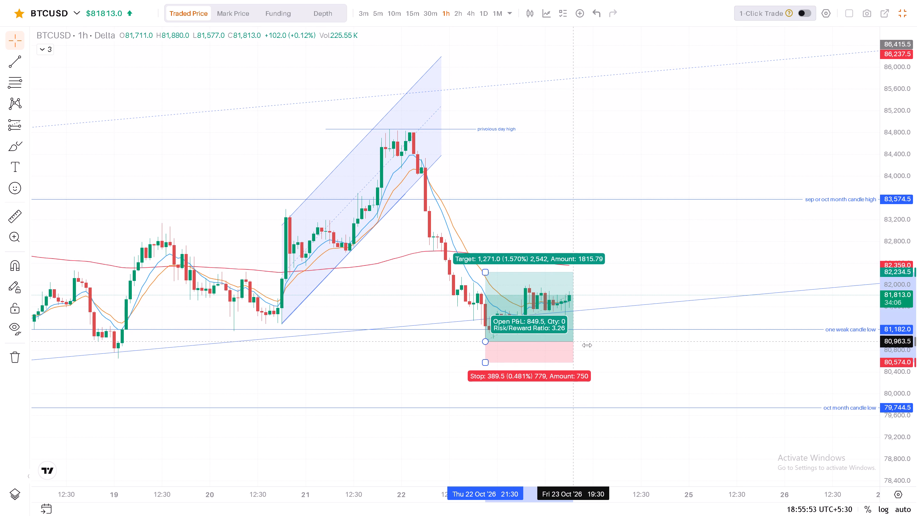
pyautogui.click(640, 357)
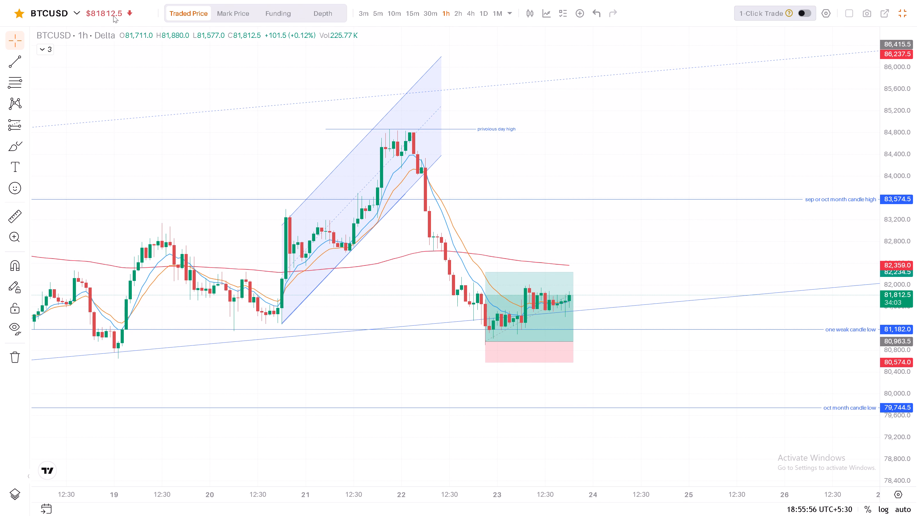
# Return to the DOGEUSD perpetual chart through the watchlist.
pyautogui.click(77, 15)
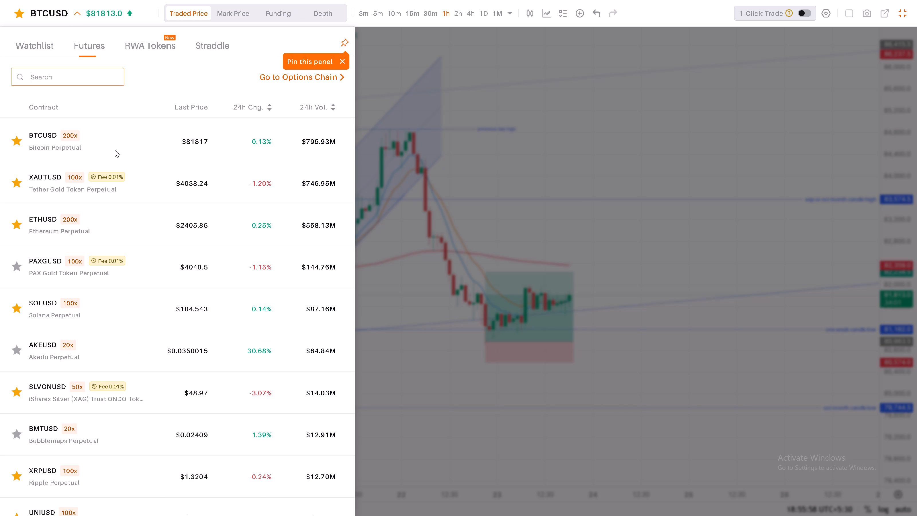
pyautogui.scroll(-4, 120, 179)
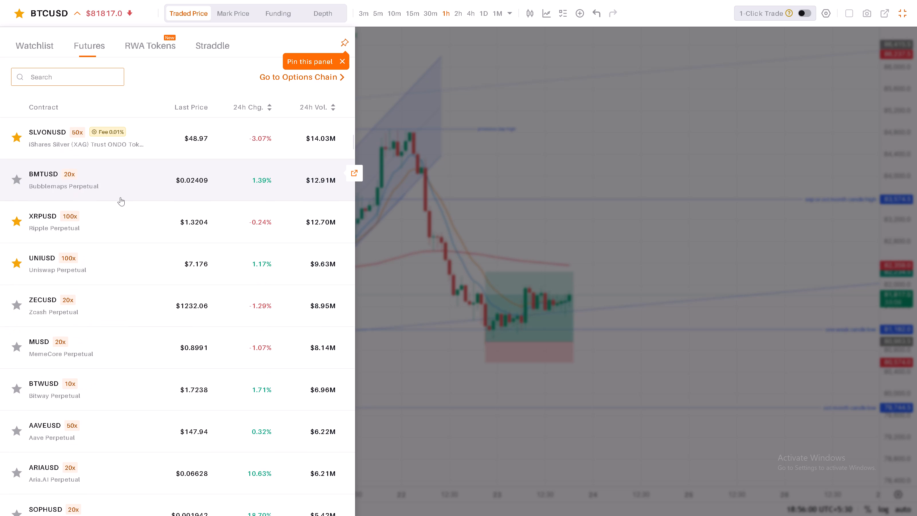
pyautogui.click(42, 44)
pyautogui.scroll(-1, 102, 167)
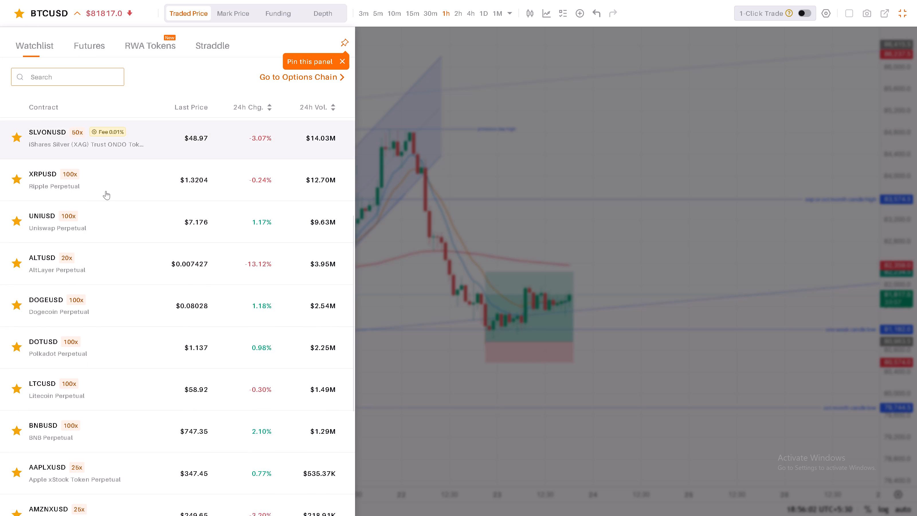
pyautogui.scroll(-1, 106, 191)
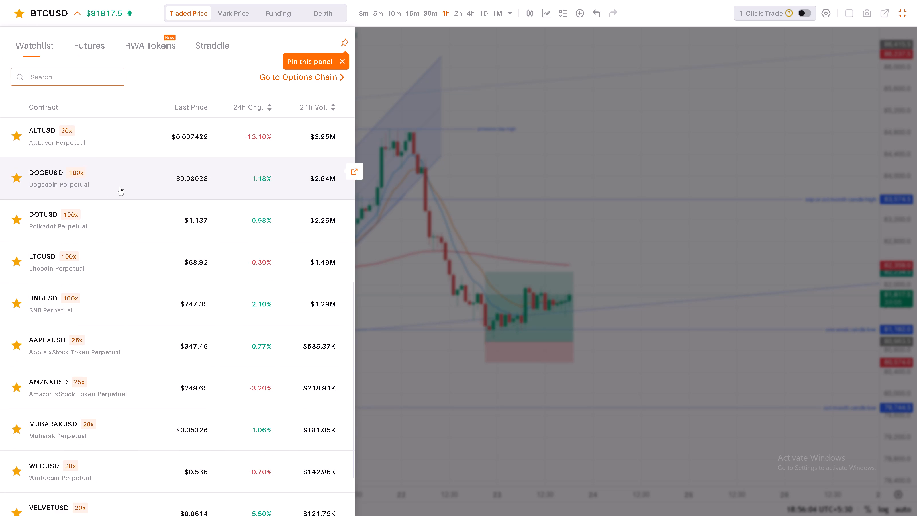
pyautogui.doubleClick(120, 187)
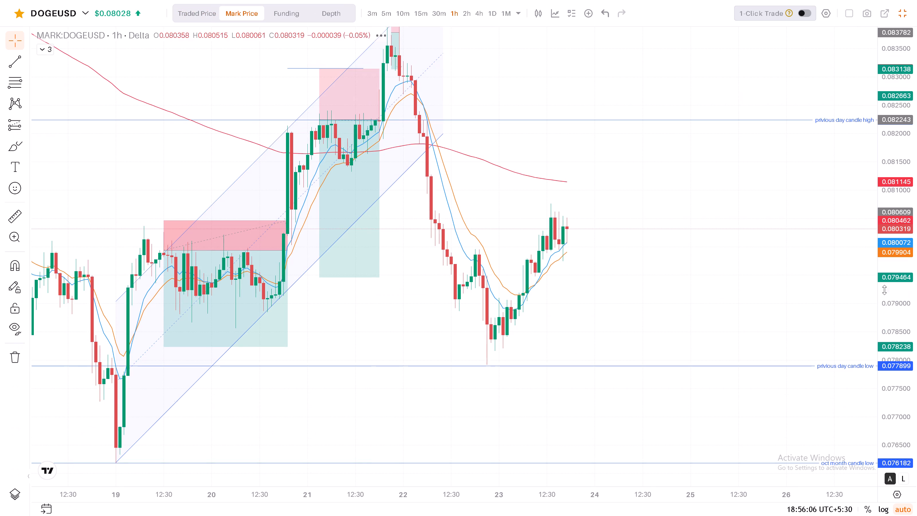
# Examine the DOGEUSD mark price recovery relative to the broken channel, the moving averages and the previous-day high and low.
pyautogui.moveTo(886, 275); pyautogui.dragTo(889, 335)
pyautogui.middleClick(889, 335)
pyautogui.moveTo(889, 338); pyautogui.dragTo(888, 351)
pyautogui.doubleClick(888, 351)
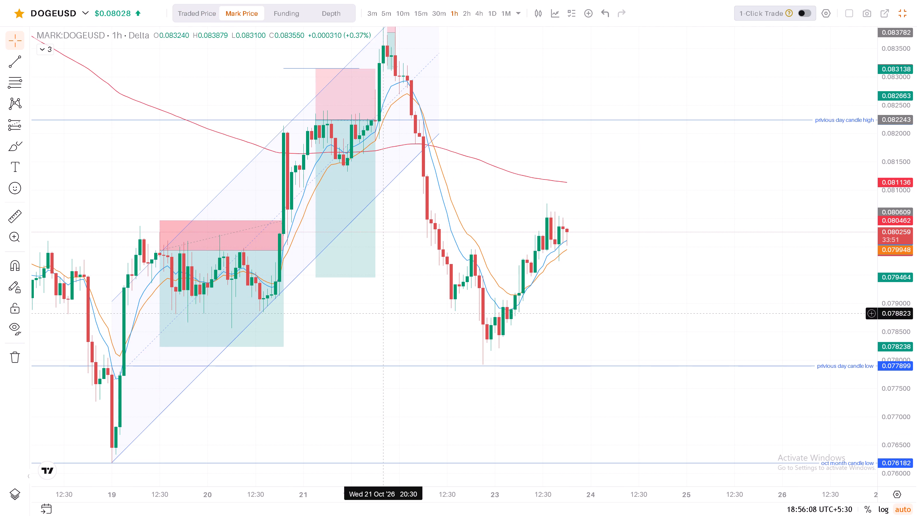
pyautogui.moveTo(898, 124); pyautogui.dragTo(895, 225)
pyautogui.moveTo(895, 227); pyautogui.dragTo(893, 310)
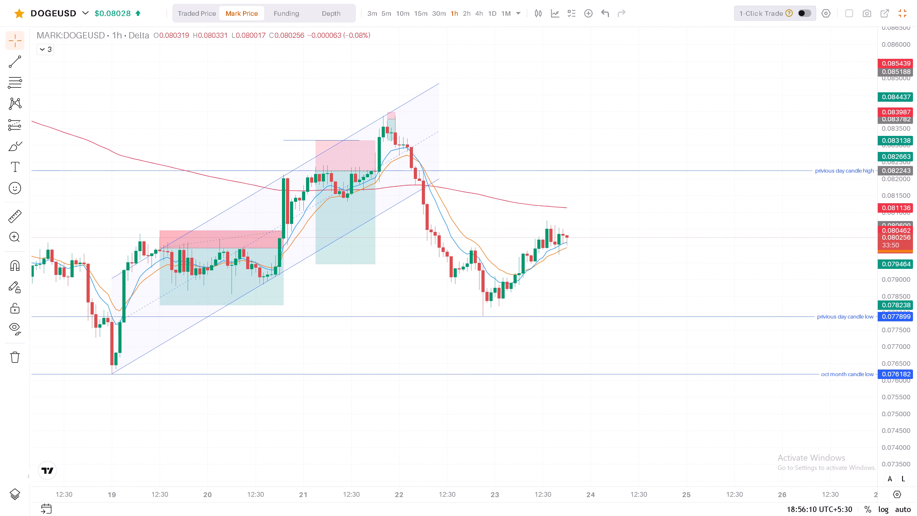
pyautogui.moveTo(372, 271); pyautogui.dragTo(461, 282)
pyautogui.doubleClick(461, 282)
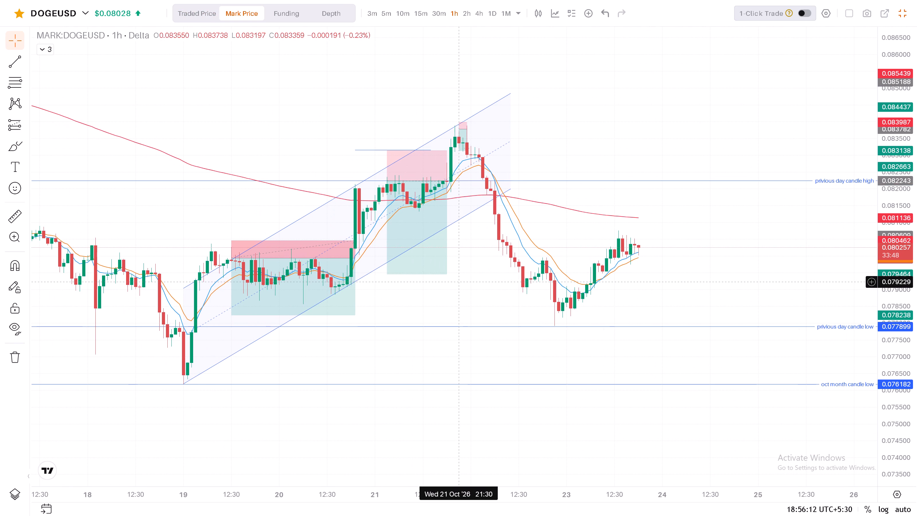
# Reopen DOGEUSD from the watchlist with its traded price chart and view the full rising channel.
pyautogui.click(84, 13)
pyautogui.doubleClick(38, 46)
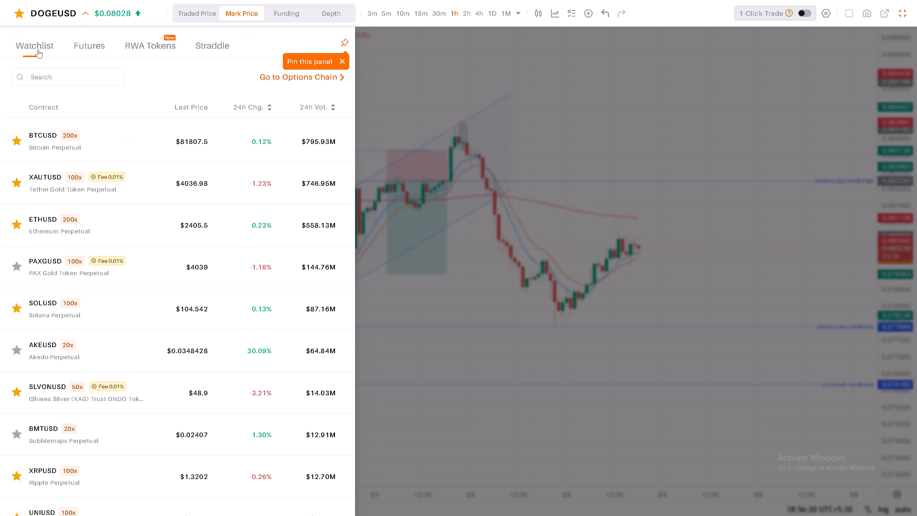
pyautogui.scroll(-1, 146, 203)
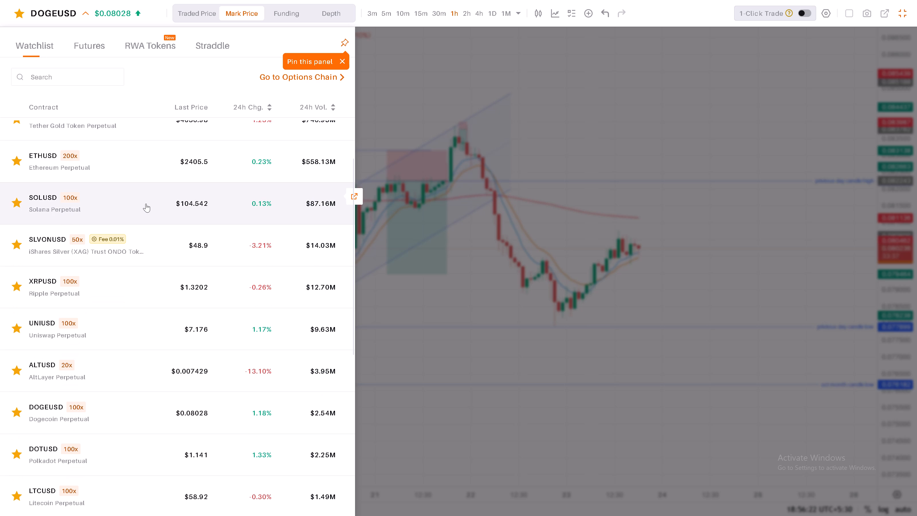
pyautogui.scroll(-1, 159, 226)
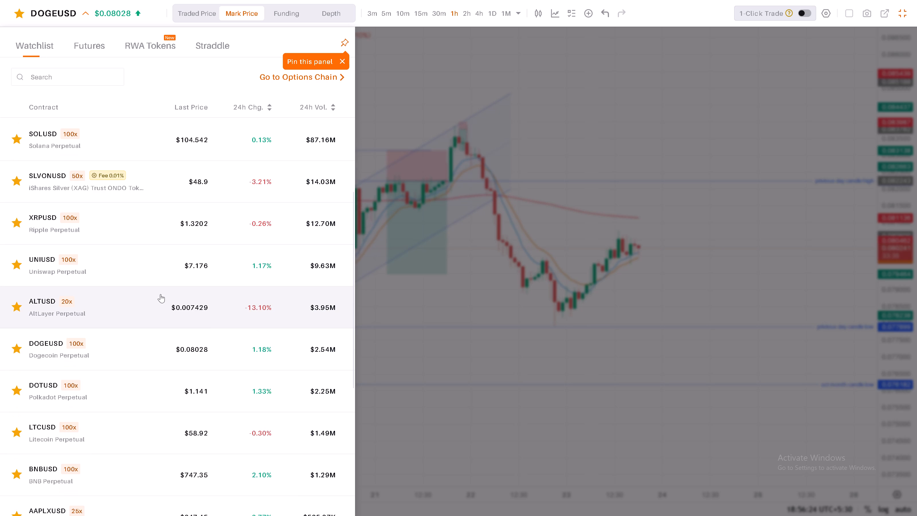
pyautogui.click(158, 343)
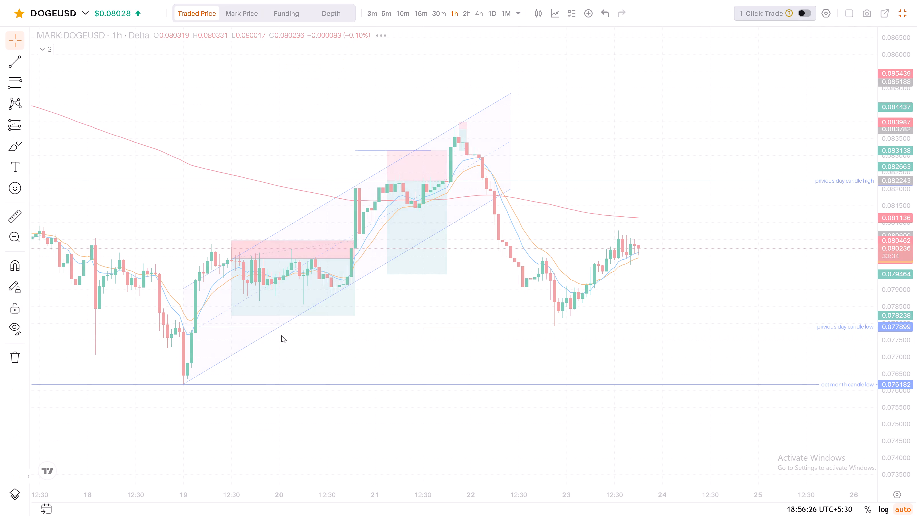
pyautogui.moveTo(907, 167); pyautogui.dragTo(907, 179)
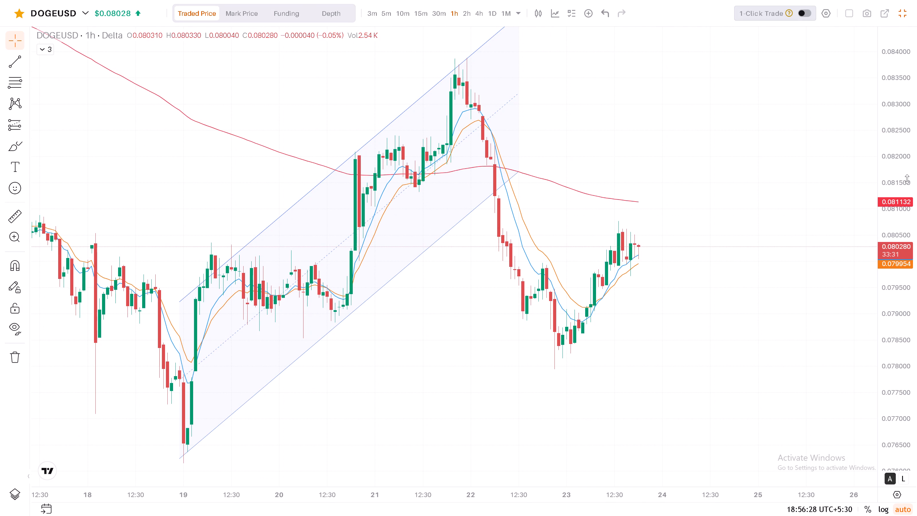
pyautogui.moveTo(907, 179); pyautogui.dragTo(897, 255)
pyautogui.click(897, 267)
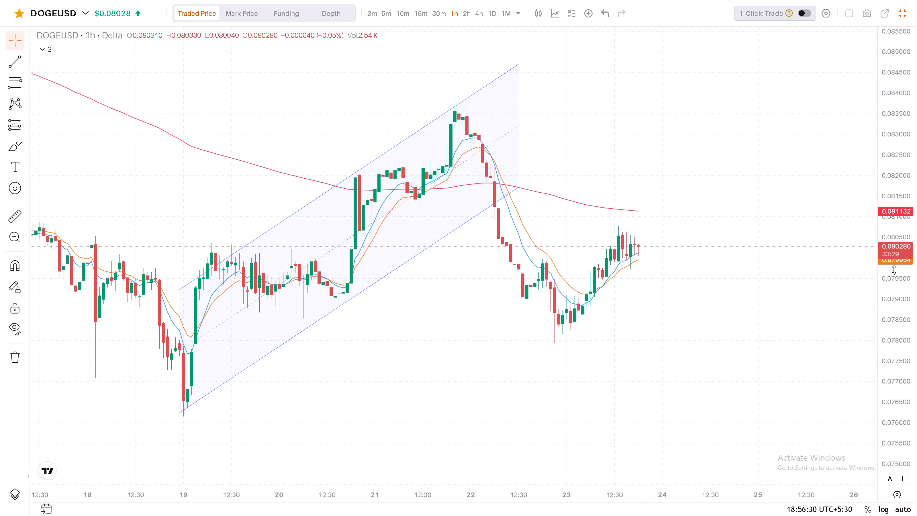
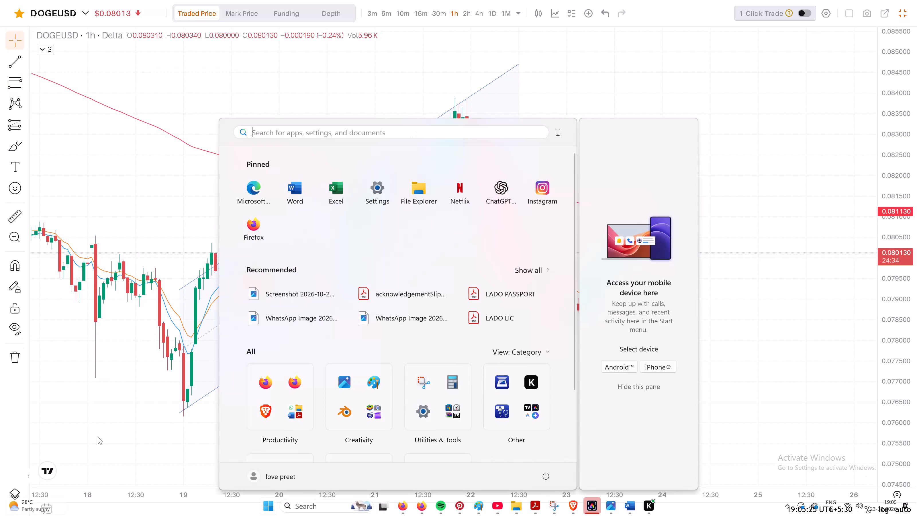
# Switch to YouTube, play the song "KALLA KALLA TAARA" from the mix, and return to the DOGEUSD chart.
pyautogui.click(497, 511)
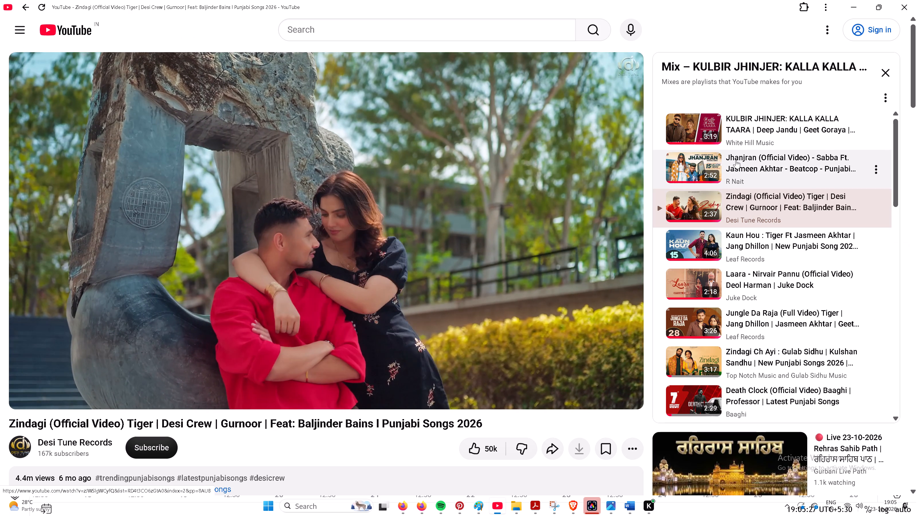
pyautogui.click(738, 136)
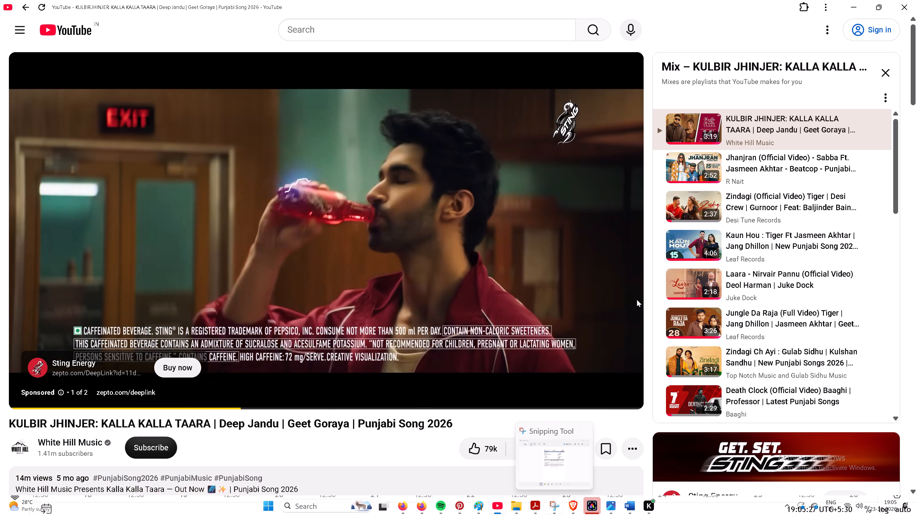
pyautogui.click(682, 119)
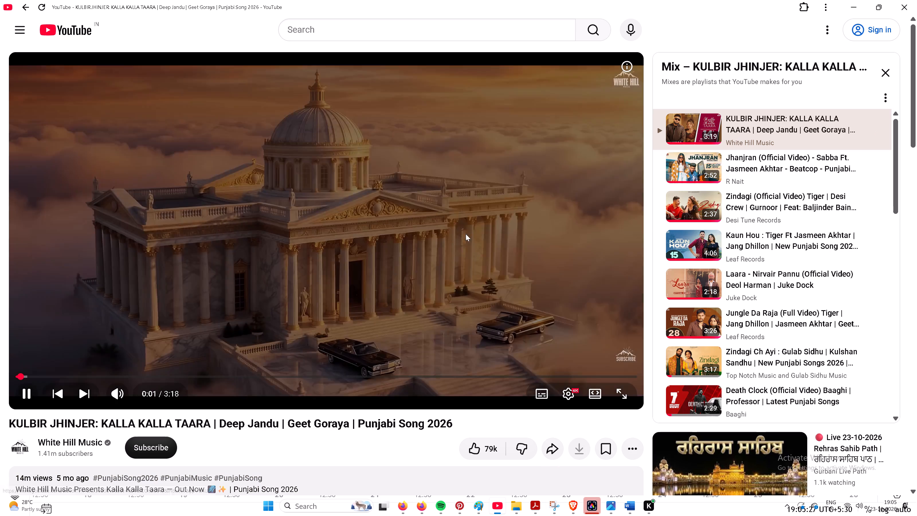
pyautogui.click(498, 506)
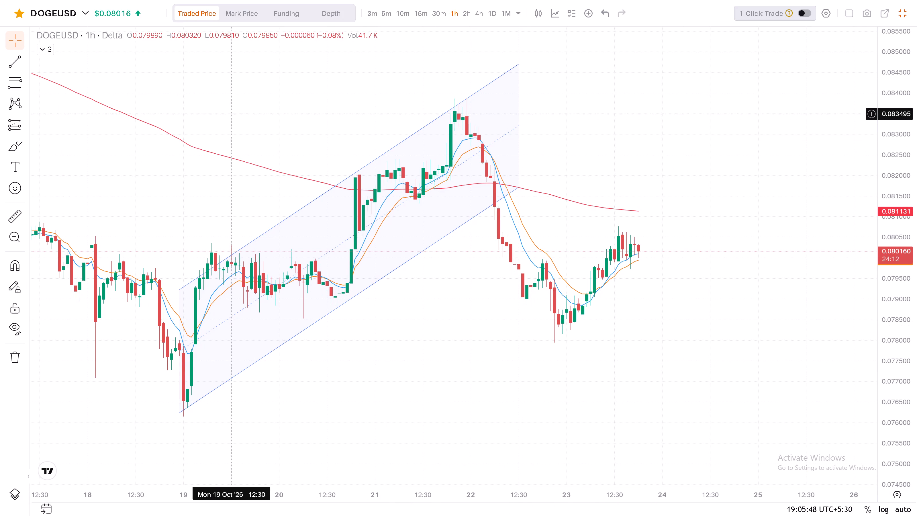
# Compare DOGEUSD's traded and mark prices on the 1-hour chart, then examine the mark price against the channel, earlier position drawings and marked levels.
pyautogui.click(253, 15)
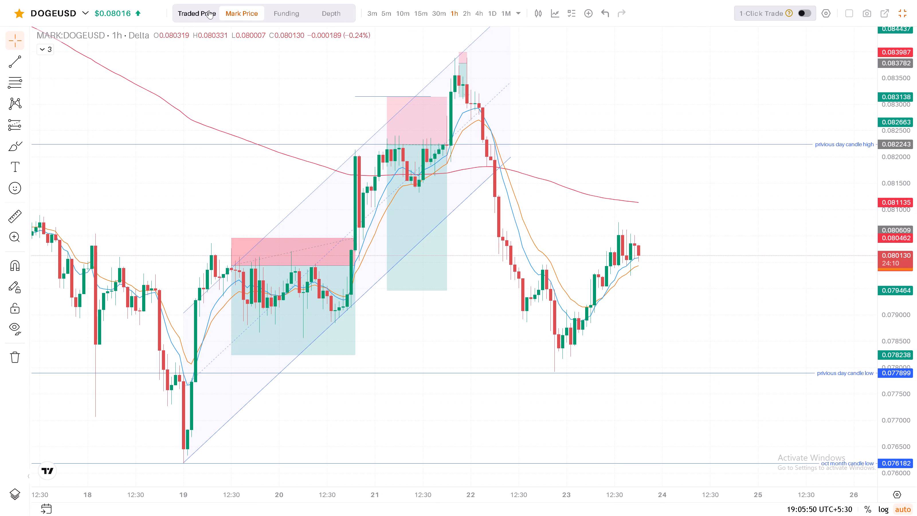
pyautogui.doubleClick(191, 14)
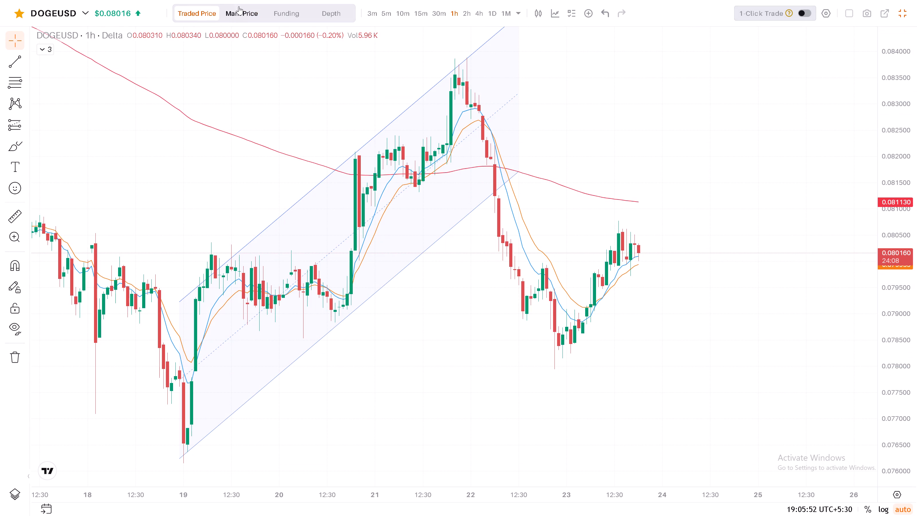
pyautogui.click(240, 10)
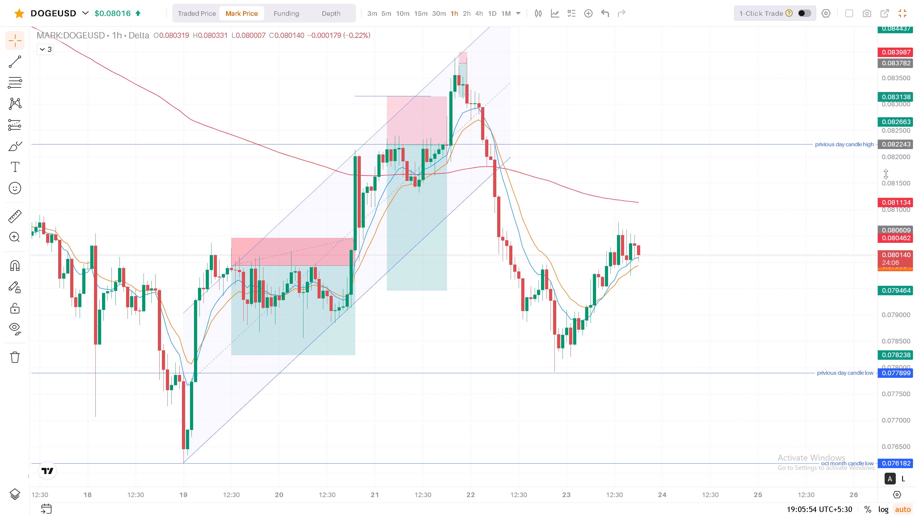
pyautogui.moveTo(886, 174); pyautogui.dragTo(889, 255)
pyautogui.moveTo(887, 261); pyautogui.dragTo(887, 276)
pyautogui.moveTo(887, 277); pyautogui.dragTo(888, 292)
pyautogui.moveTo(888, 297); pyautogui.dragTo(888, 308)
pyautogui.tripleClick(888, 308)
pyautogui.scroll(-2, 749, 257)
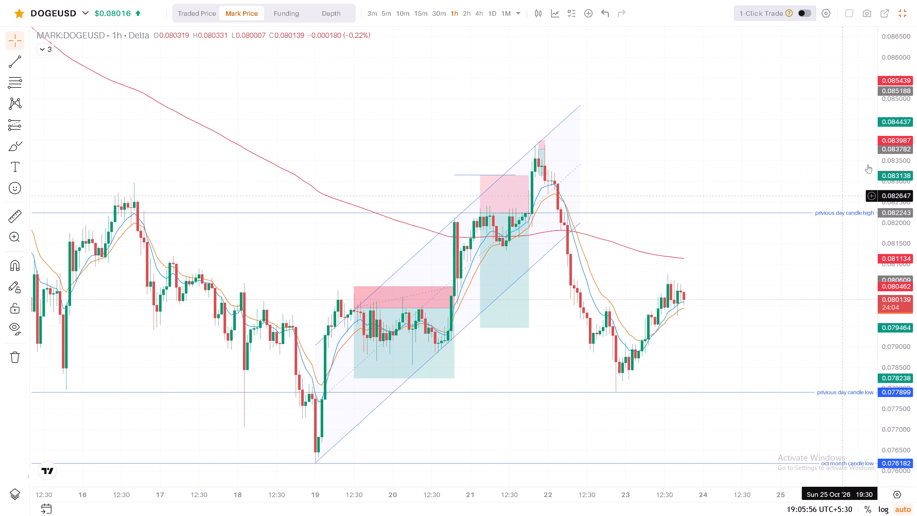
pyautogui.moveTo(895, 108); pyautogui.dragTo(887, 238)
pyautogui.scroll(-3, 740, 312)
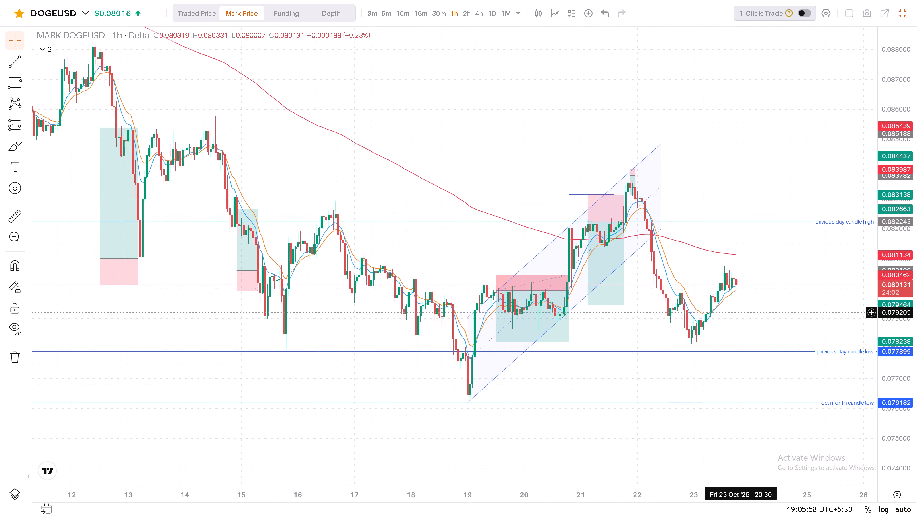
pyautogui.scroll(5, 740, 312)
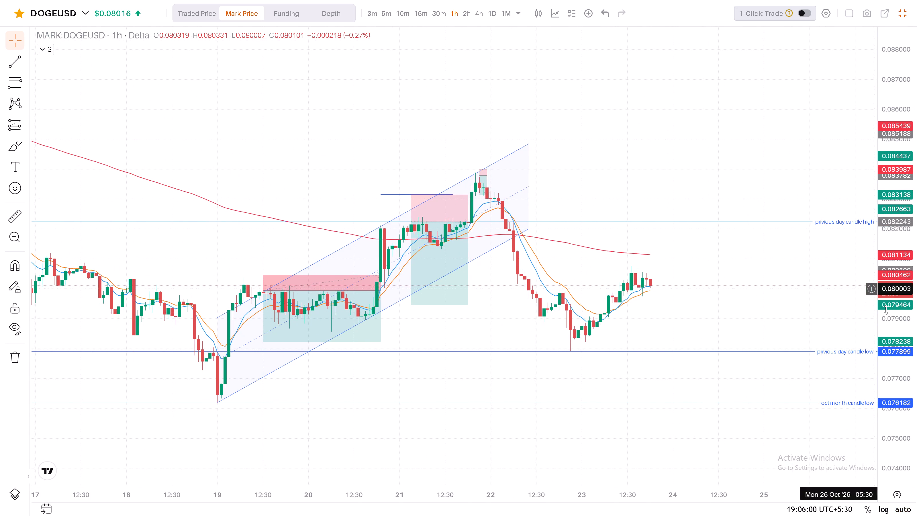
pyautogui.moveTo(886, 317); pyautogui.dragTo(884, 290)
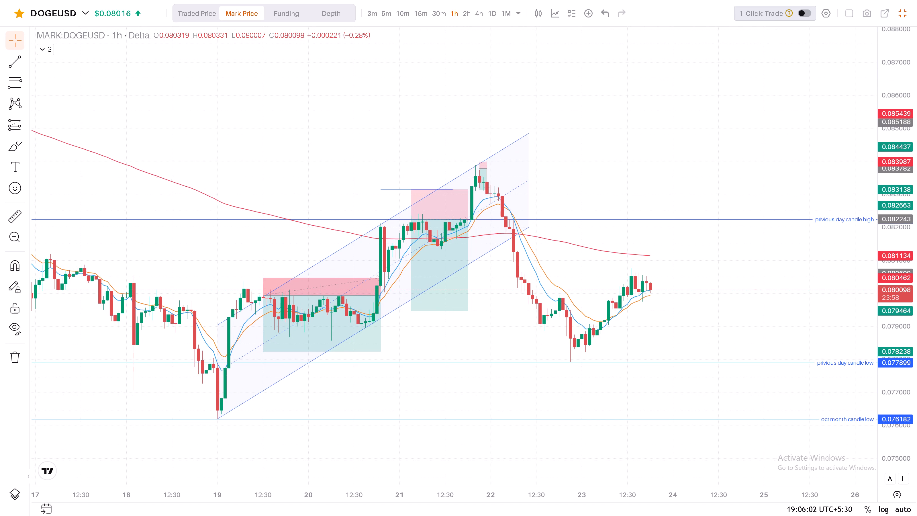
# Leave full screen, open the XRPUSD contract from the open orders, and show its chart in full screen.
pyautogui.click(49, 12)
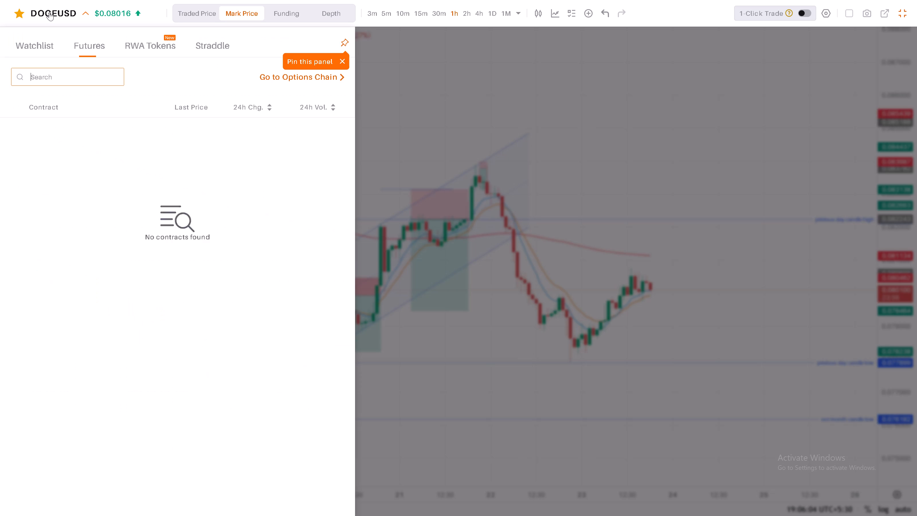
pyautogui.click(70, 14)
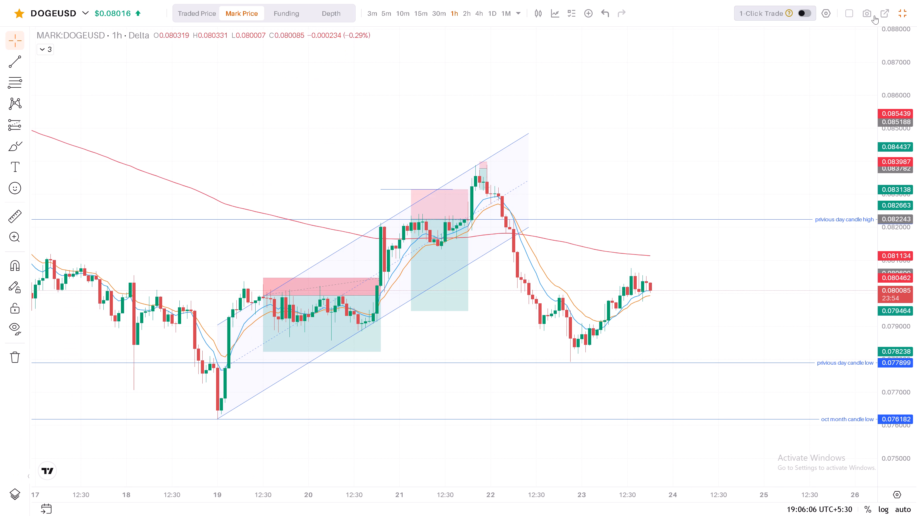
pyautogui.click(901, 11)
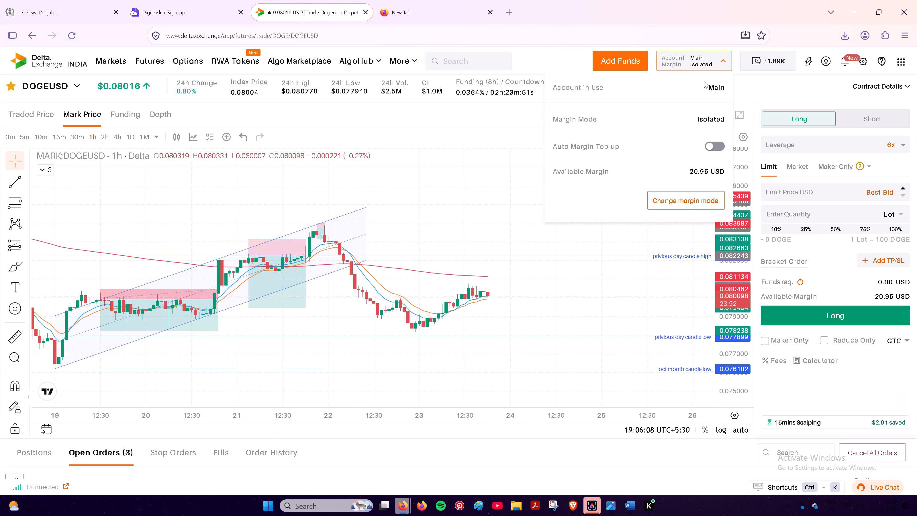
pyautogui.scroll(-4, 814, 80)
pyautogui.click(36, 317)
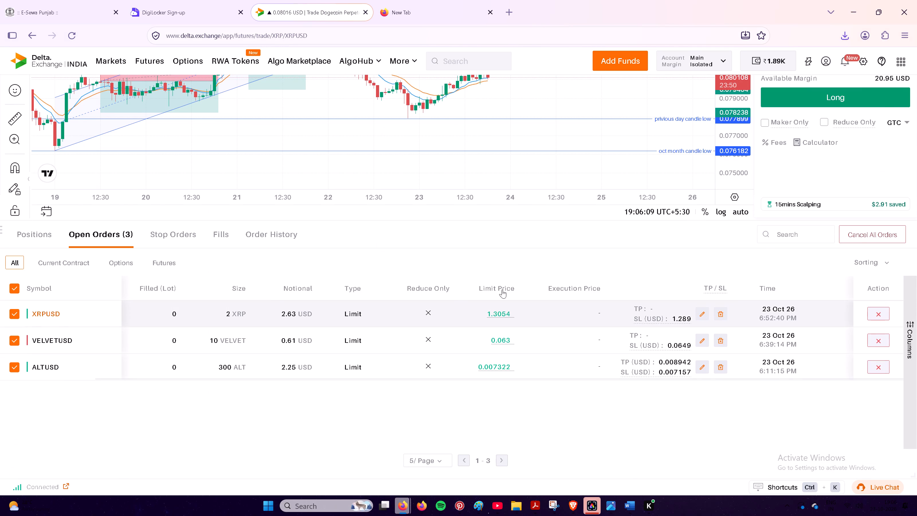
pyautogui.scroll(5, 742, 312)
pyautogui.click(716, 118)
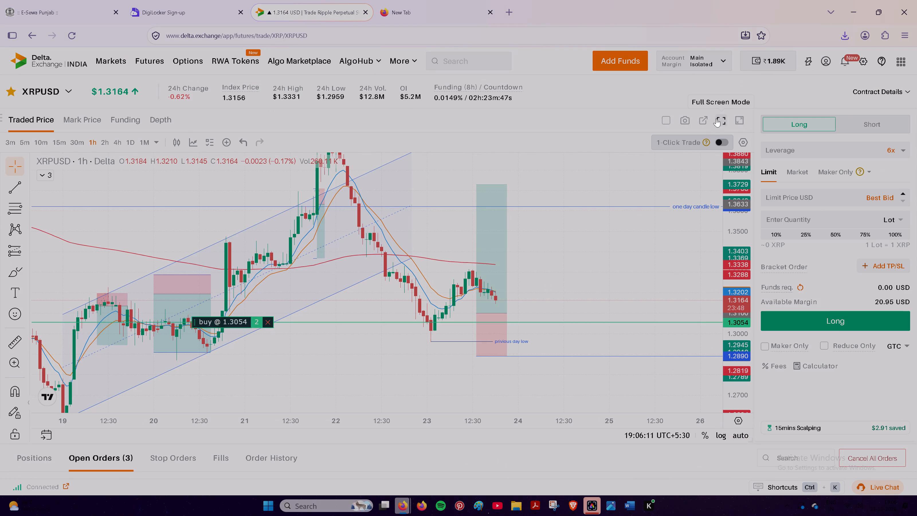
# Review the XRPUSD chart on successively higher timeframes: 2 hours, 4 hours, 6 hours, 12 hours and 1 day.
pyautogui.moveTo(908, 178); pyautogui.dragTo(894, 328)
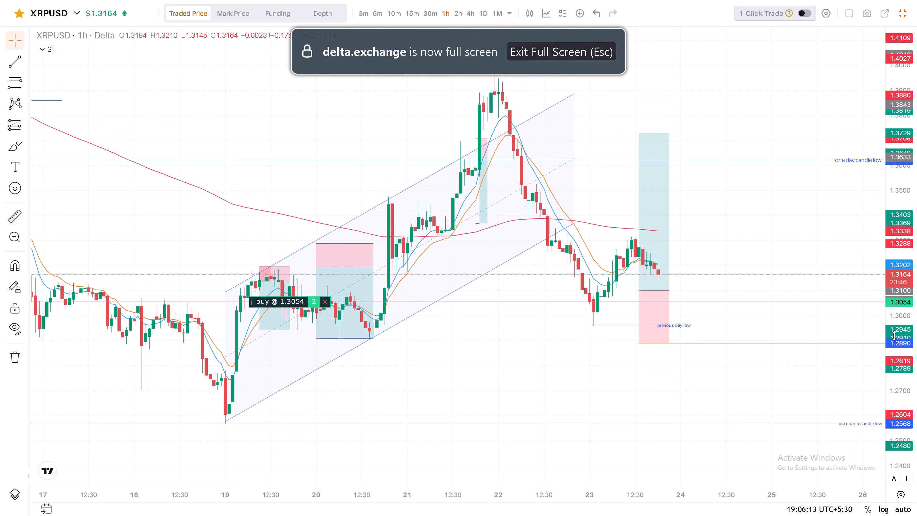
pyautogui.click(457, 16)
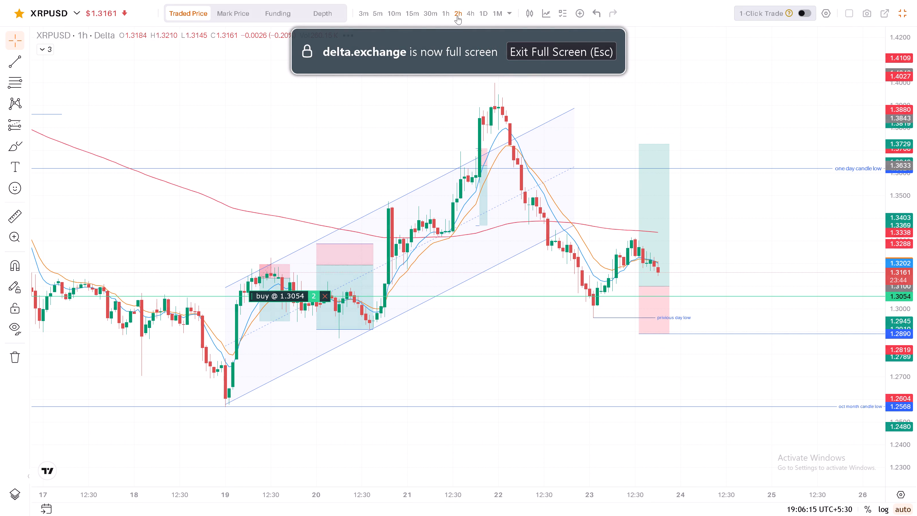
pyautogui.doubleClick(470, 10)
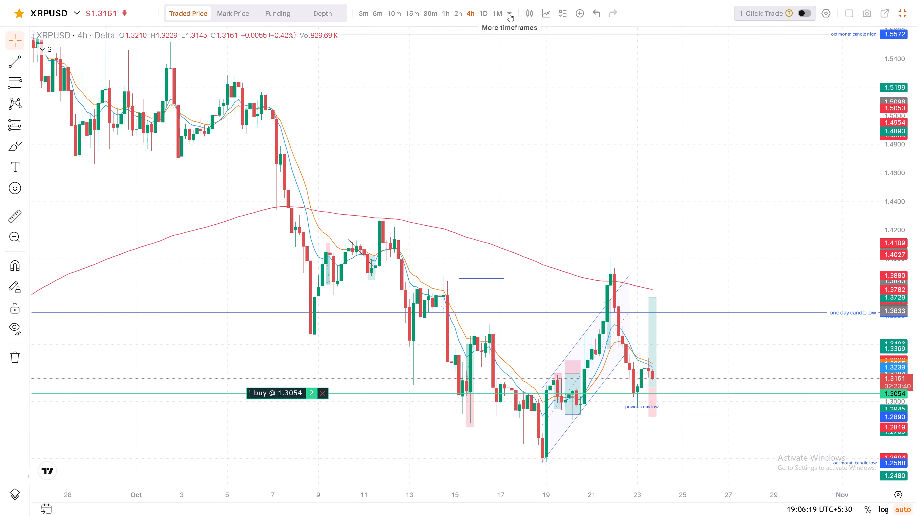
pyautogui.click(510, 13)
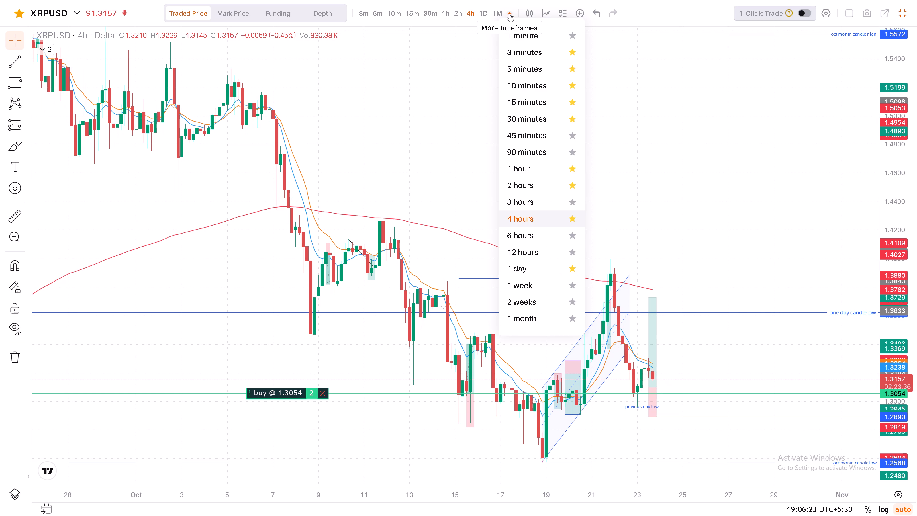
pyautogui.doubleClick(536, 235)
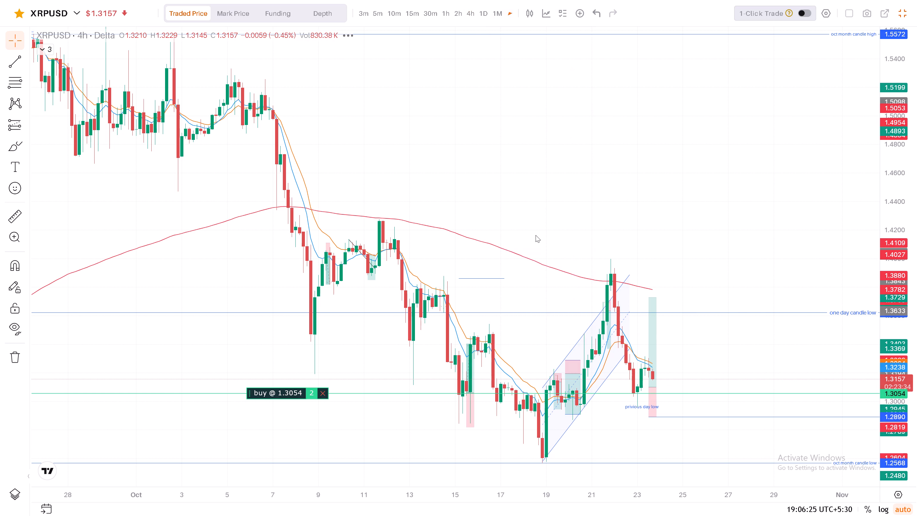
pyautogui.click(508, 13)
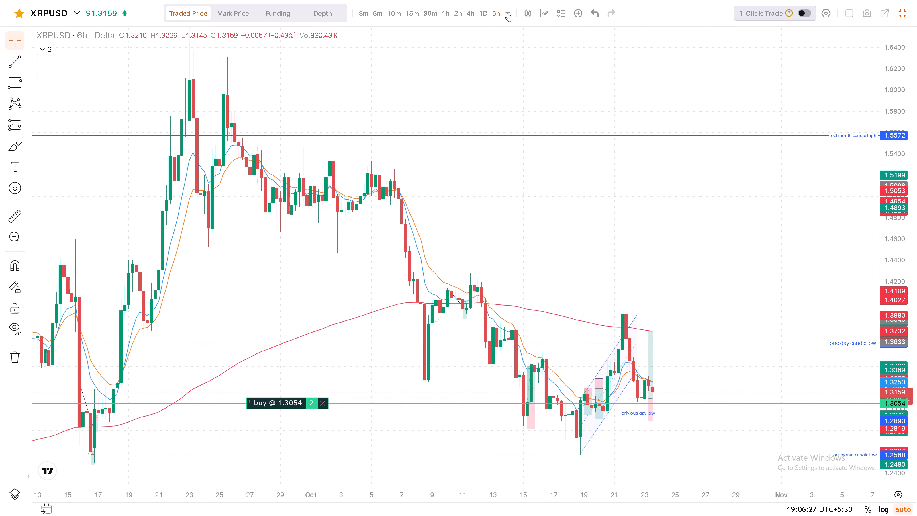
pyautogui.scroll(-2, 551, 247)
pyautogui.click(551, 249)
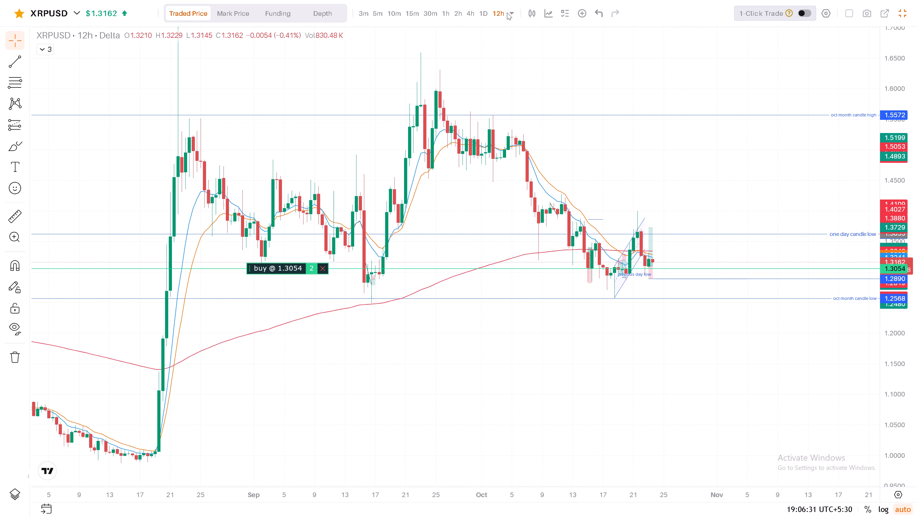
pyautogui.click(510, 12)
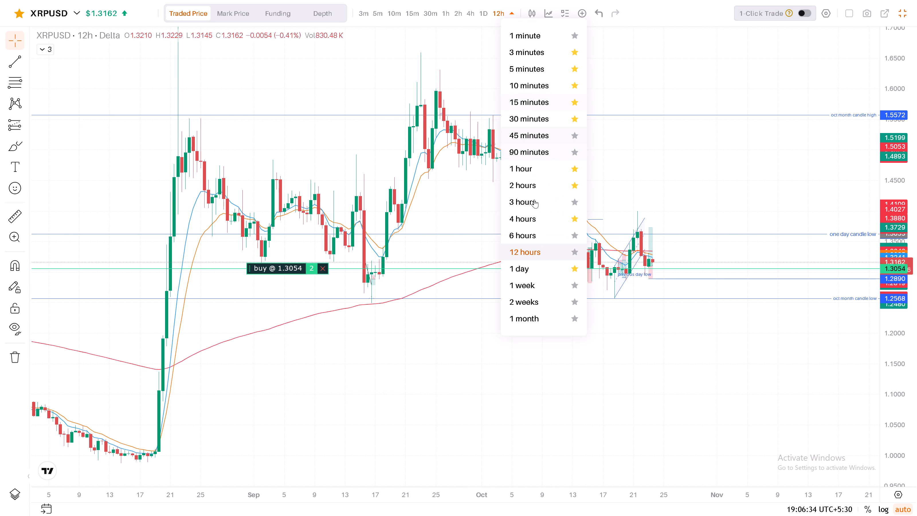
pyautogui.click(535, 262)
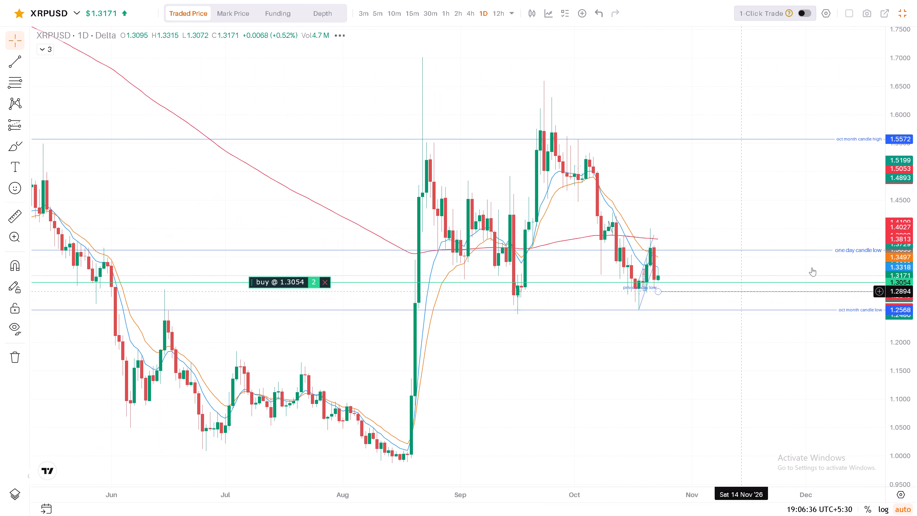
# Examine XRPUSD's latest daily candles around the 1.3054 buy order, the moving averages and the October month candle low.
pyautogui.moveTo(887, 226); pyautogui.dragTo(893, 242)
pyautogui.tripleClick(893, 242)
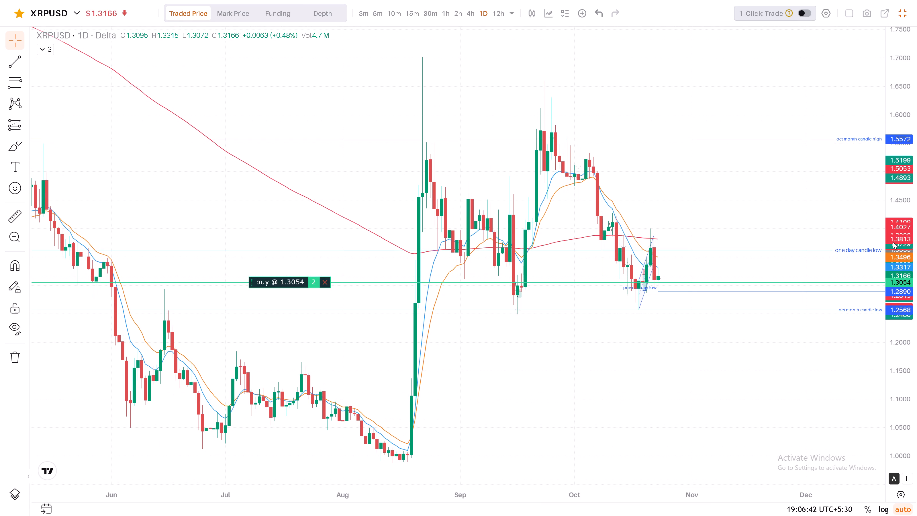
pyautogui.scroll(4, 679, 315)
pyautogui.moveTo(651, 345); pyautogui.dragTo(608, 342)
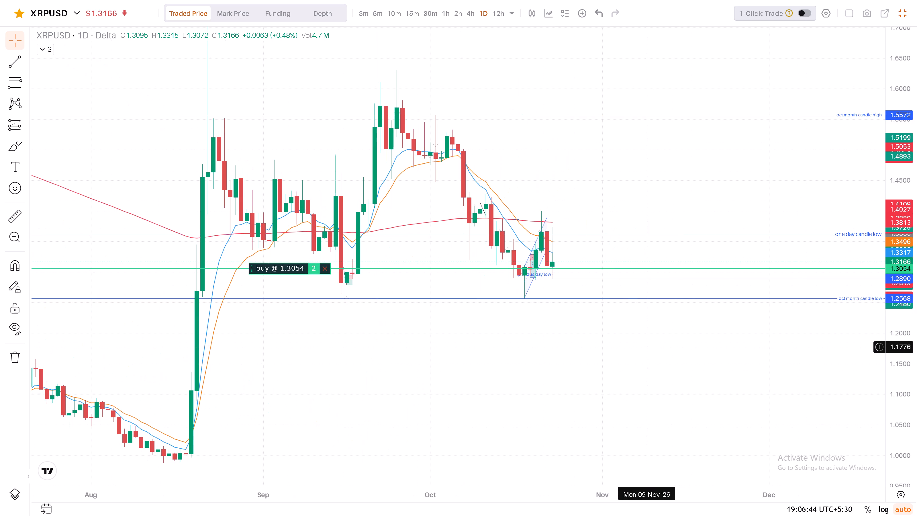
pyautogui.moveTo(608, 342); pyautogui.dragTo(608, 342)
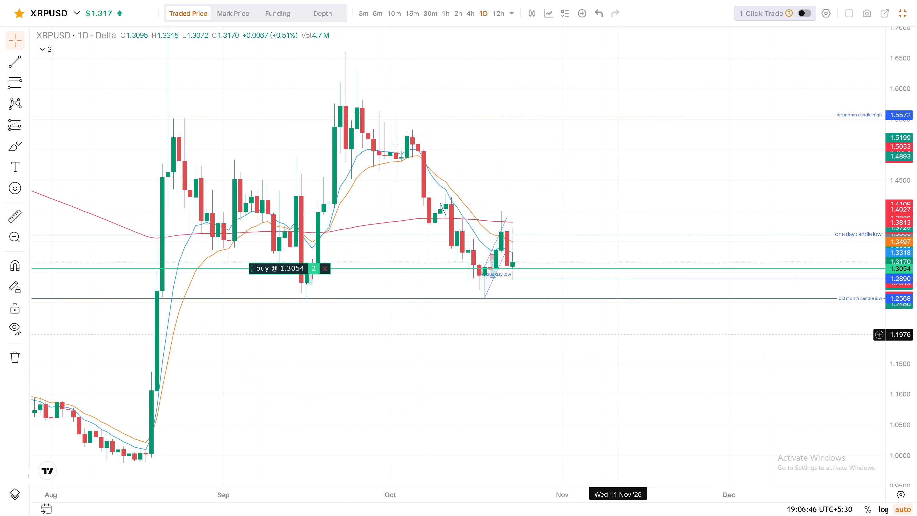
pyautogui.moveTo(891, 389); pyautogui.dragTo(880, 180)
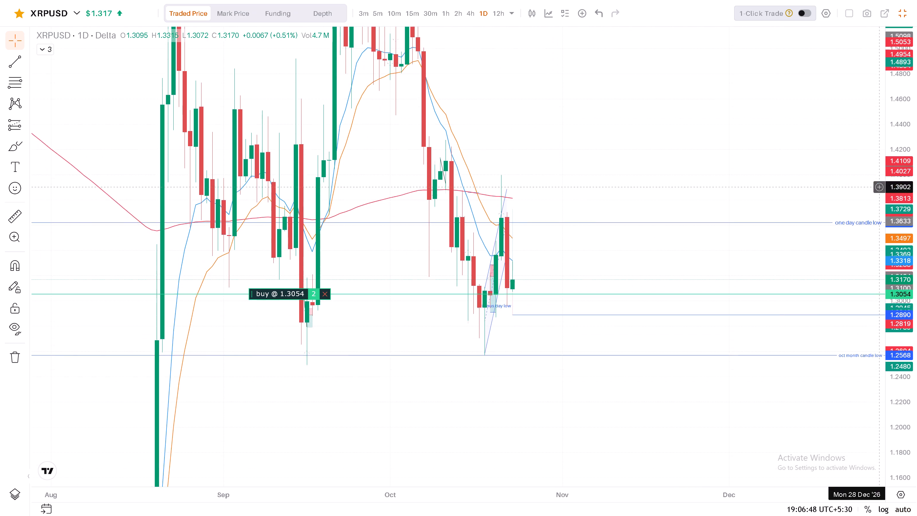
pyautogui.scroll(8, 586, 177)
pyautogui.moveTo(453, 141); pyautogui.dragTo(738, 64)
pyautogui.moveTo(492, 88); pyautogui.dragTo(581, 107)
pyautogui.doubleClick(581, 107)
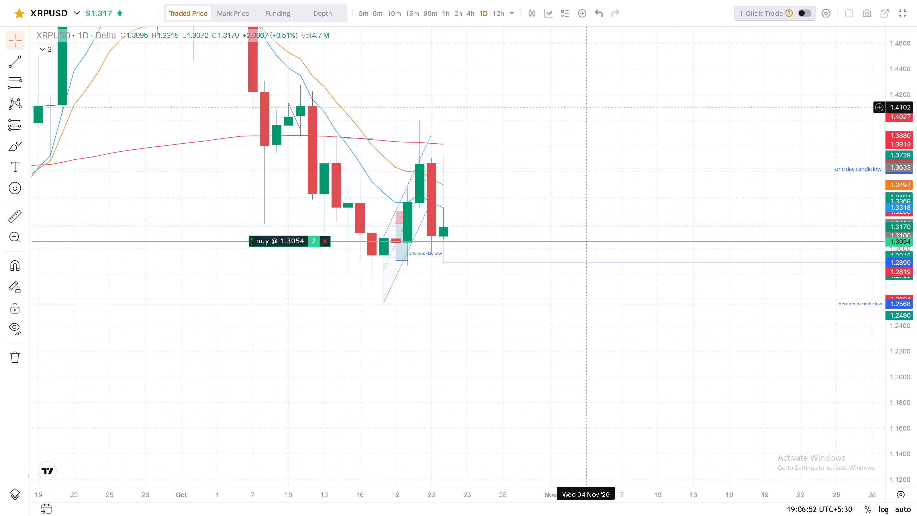
pyautogui.moveTo(485, 114); pyautogui.dragTo(500, 121)
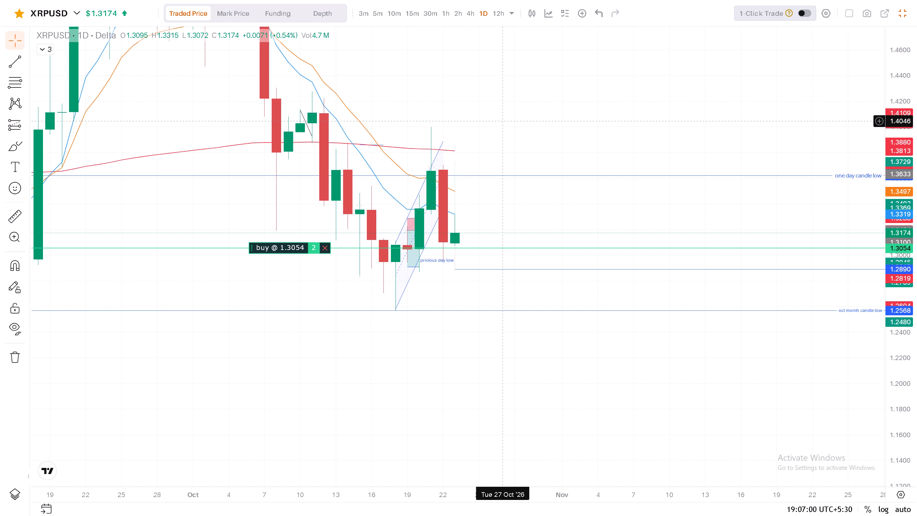
# Compare XRPUSD's 4-hour and daily charts, viewing the wider August to October swings, and finish on the 4-hour timeframe.
pyautogui.click(470, 11)
pyautogui.click(484, 11)
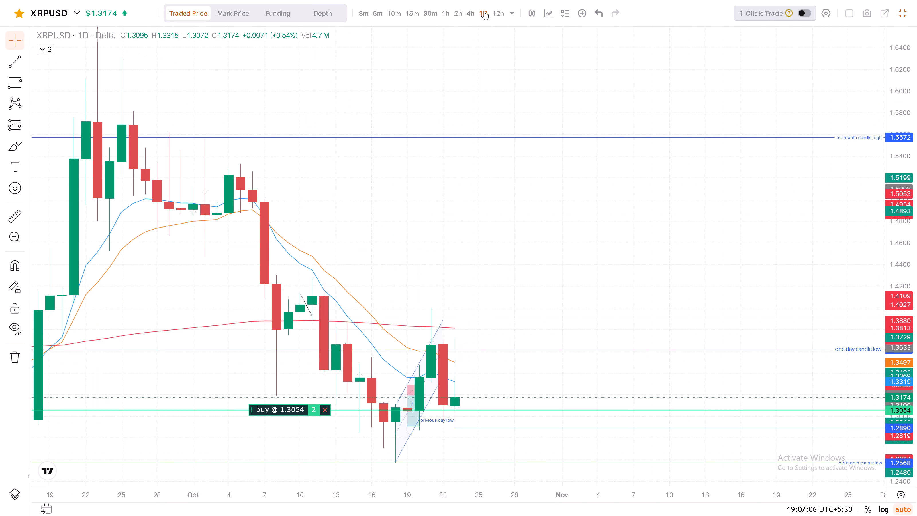
pyautogui.scroll(-4, 509, 273)
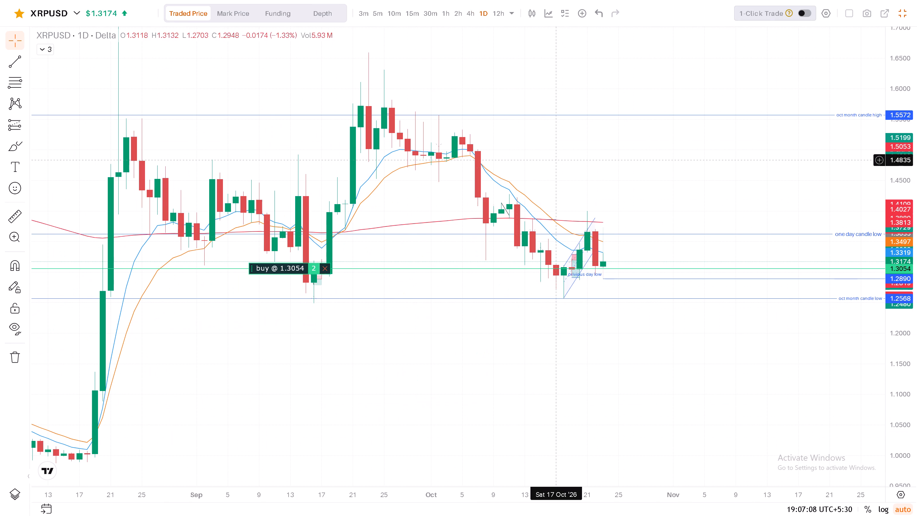
pyautogui.scroll(-2, 556, 160)
pyautogui.scroll(3, 537, 104)
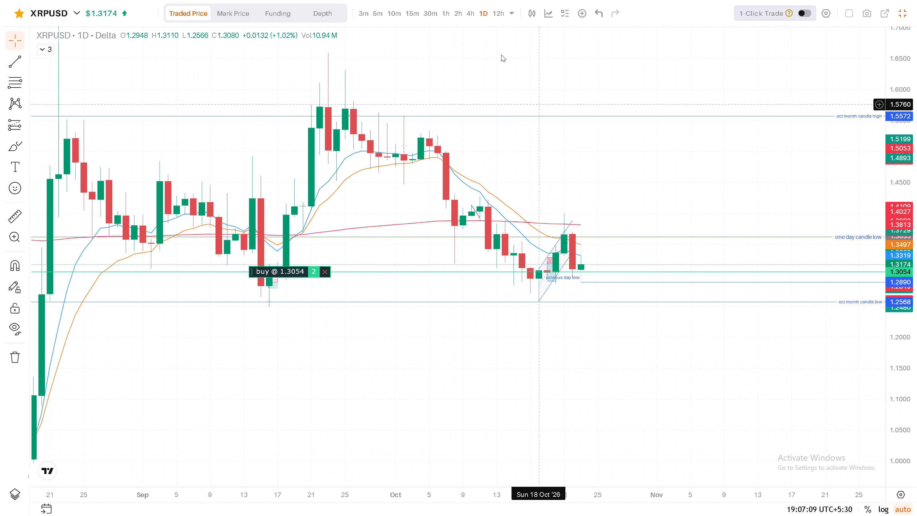
pyautogui.click(469, 15)
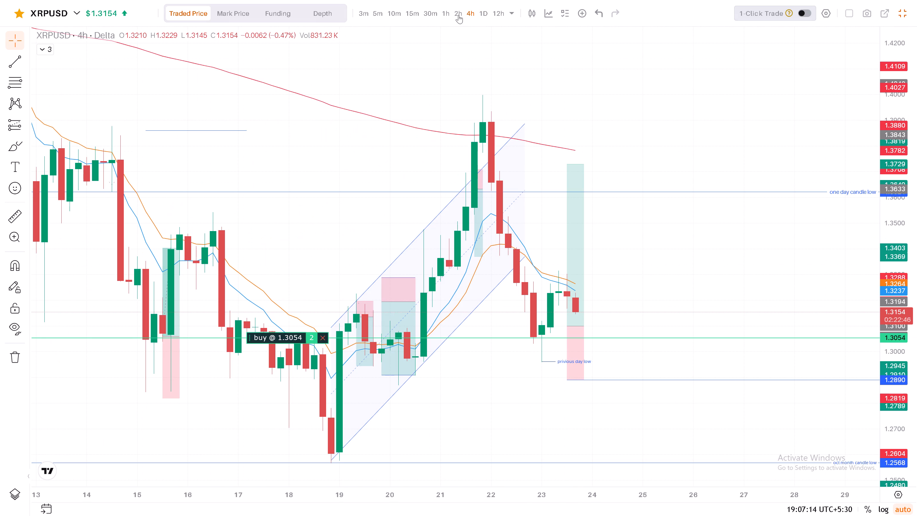
# Examine XRPUSD on the 2-hour and 1-hour timeframes around the buy order, the previous day low and the planned long zone.
pyautogui.tripleClick(458, 15)
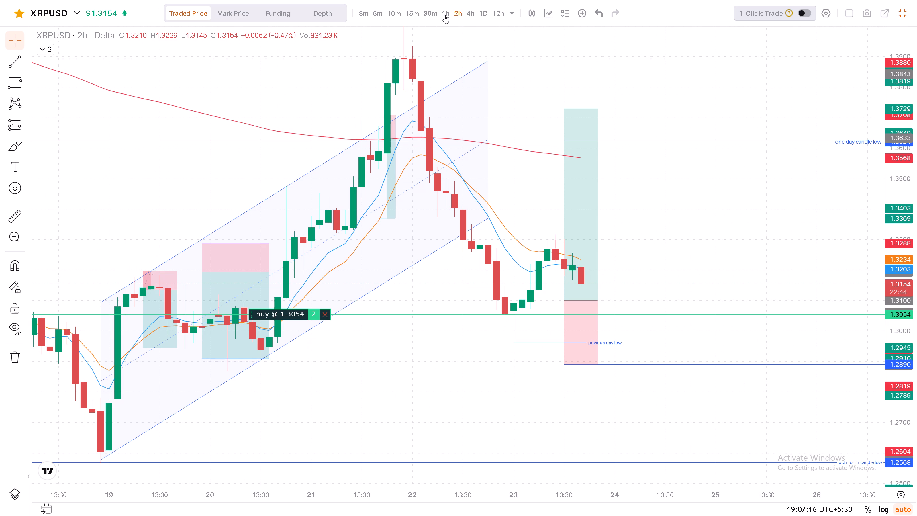
pyautogui.click(445, 15)
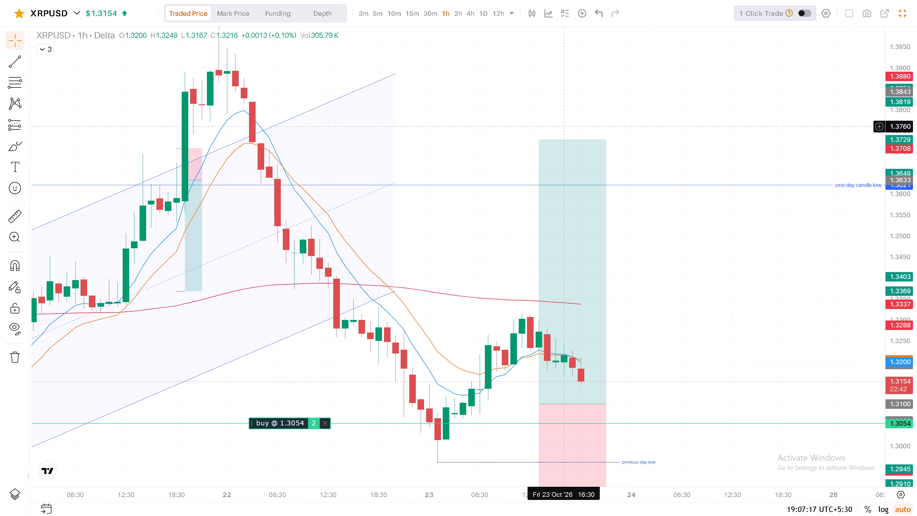
pyautogui.moveTo(906, 230); pyautogui.dragTo(903, 303)
pyautogui.click(903, 303)
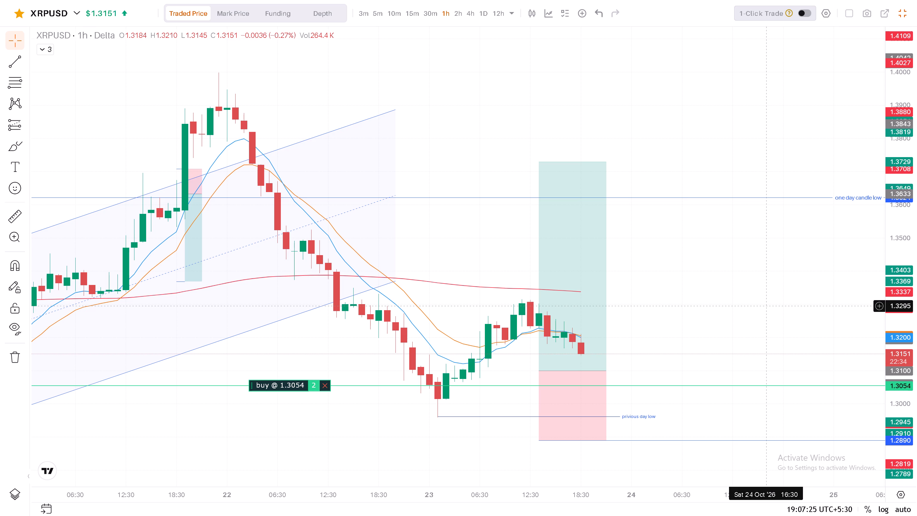
pyautogui.scroll(-3, 766, 306)
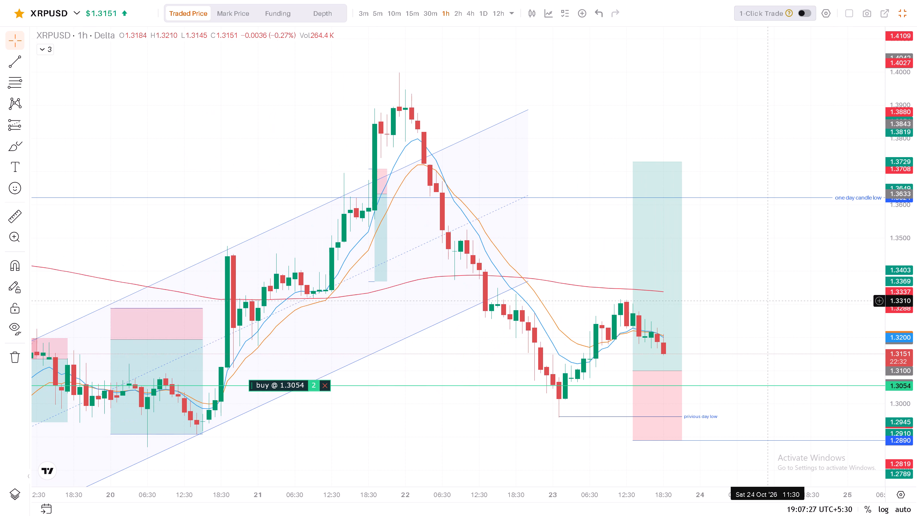
pyautogui.moveTo(768, 300); pyautogui.dragTo(763, 274)
pyautogui.click(762, 273)
pyautogui.moveTo(760, 271); pyautogui.dragTo(740, 241)
# Leave full screen and reduce the quantity of the open XRPUSD limit order to 1 lot.
pyautogui.doubleClick(905, 17)
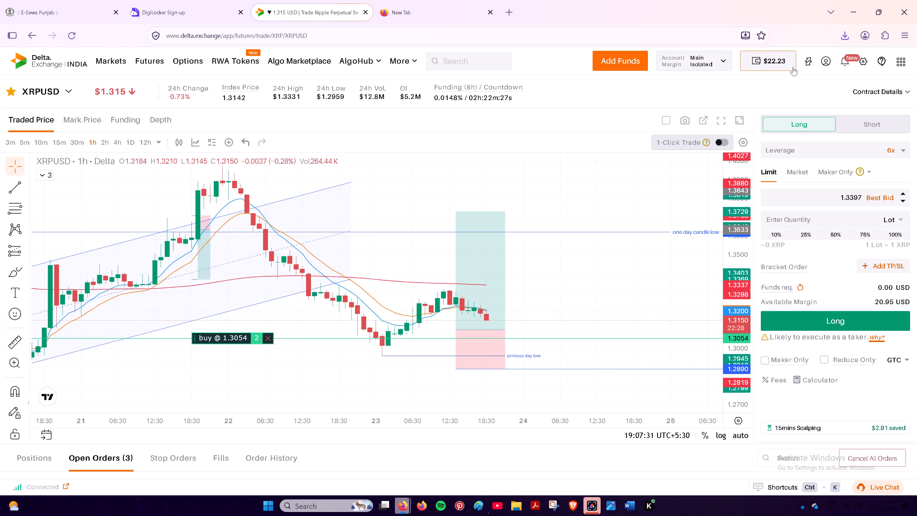
pyautogui.scroll(-4, 780, 94)
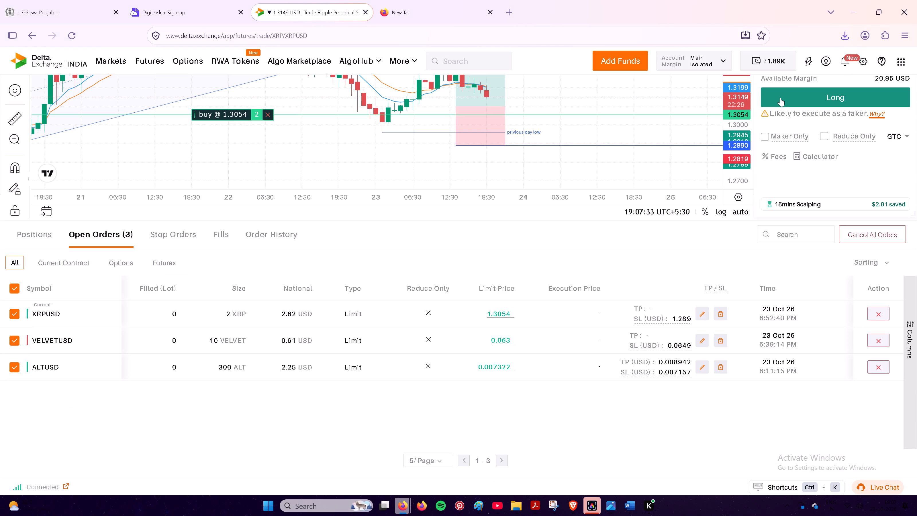
pyautogui.moveTo(211, 378); pyautogui.dragTo(86, 392)
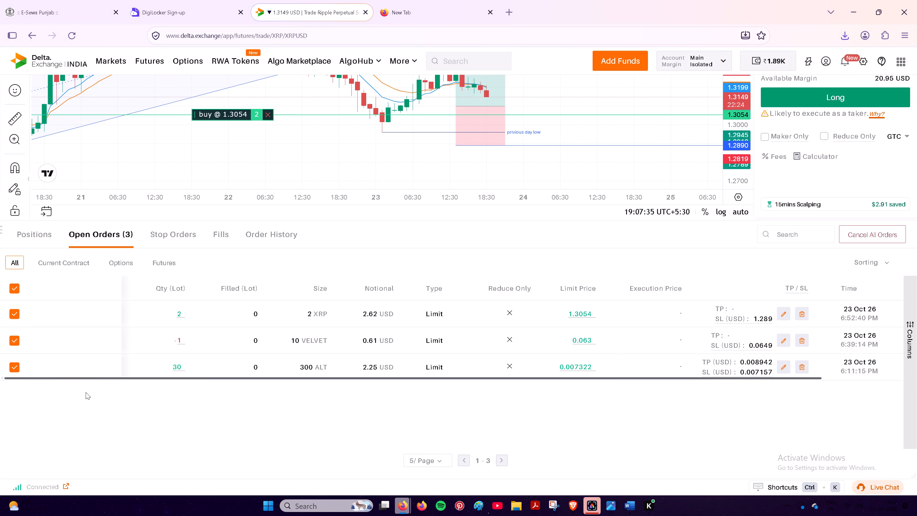
pyautogui.moveTo(86, 392); pyautogui.dragTo(84, 392)
pyautogui.click(179, 316)
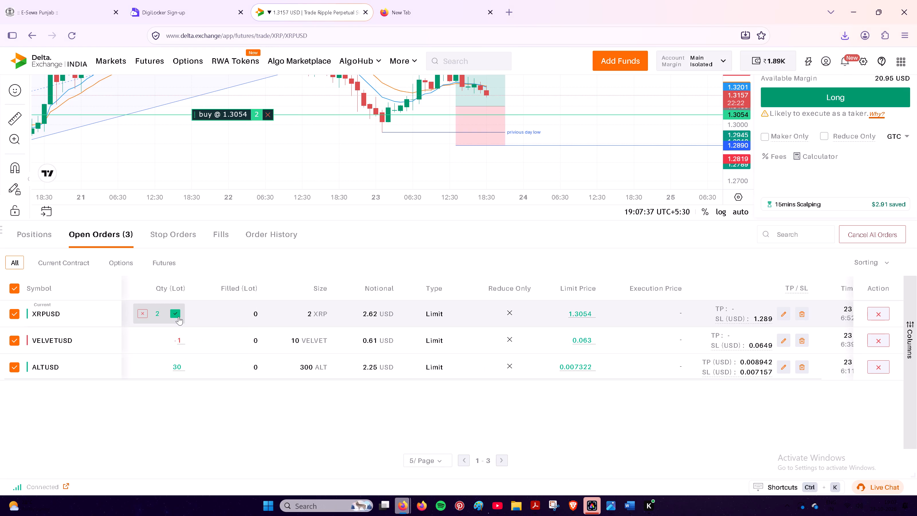
pyautogui.press('BackSpace')
pyautogui.press('1')
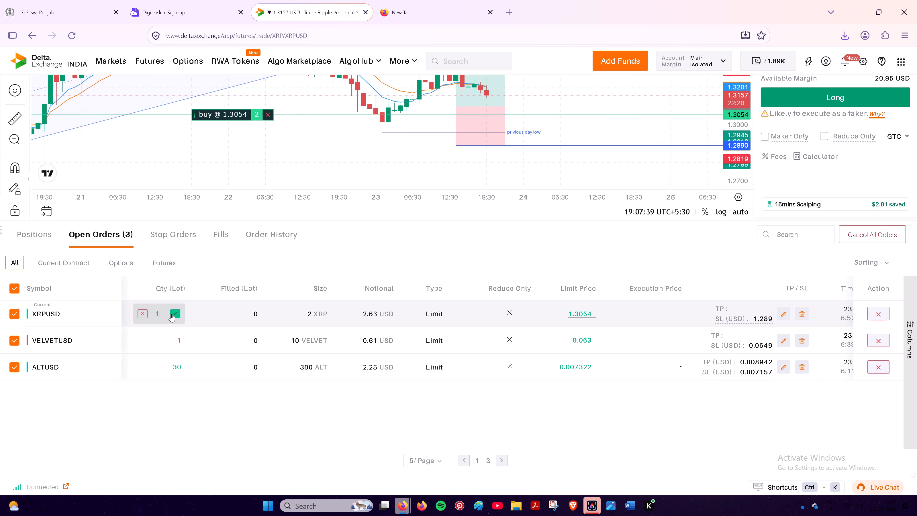
pyautogui.click(171, 313)
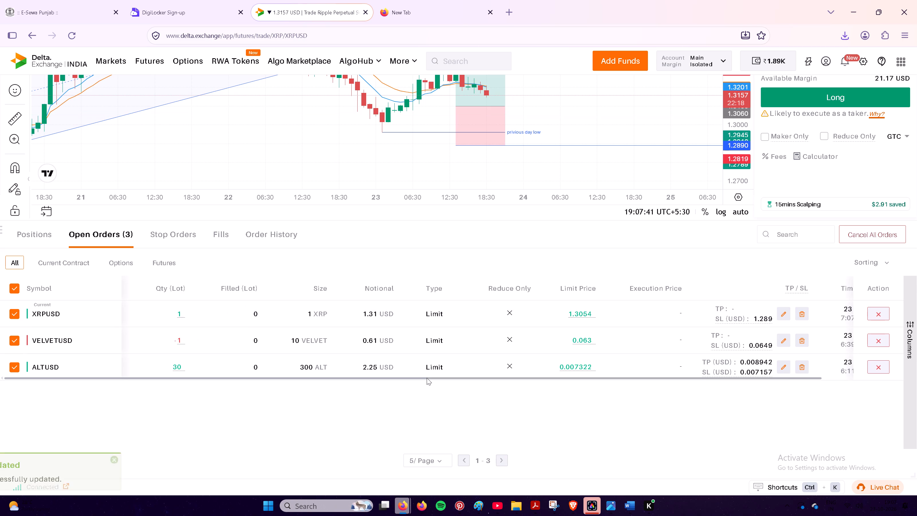
# Review the take profit and stop loss settings of the XRPUSD, VELVETUSD and ALTUSD open orders, leaving each unedited.
pyautogui.moveTo(428, 378); pyautogui.dragTo(654, 386)
pyautogui.moveTo(661, 386); pyautogui.dragTo(675, 388)
pyautogui.moveTo(681, 388); pyautogui.dragTo(703, 387)
pyautogui.doubleClick(706, 313)
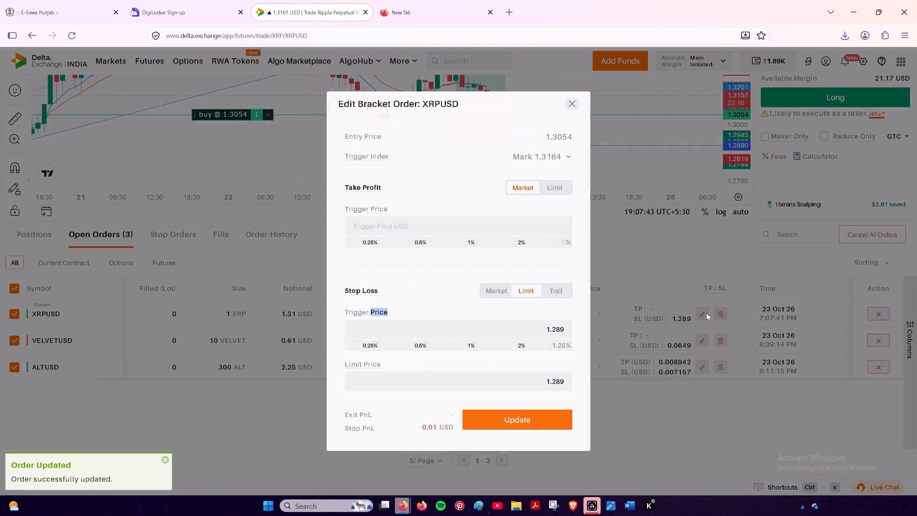
pyautogui.click(573, 105)
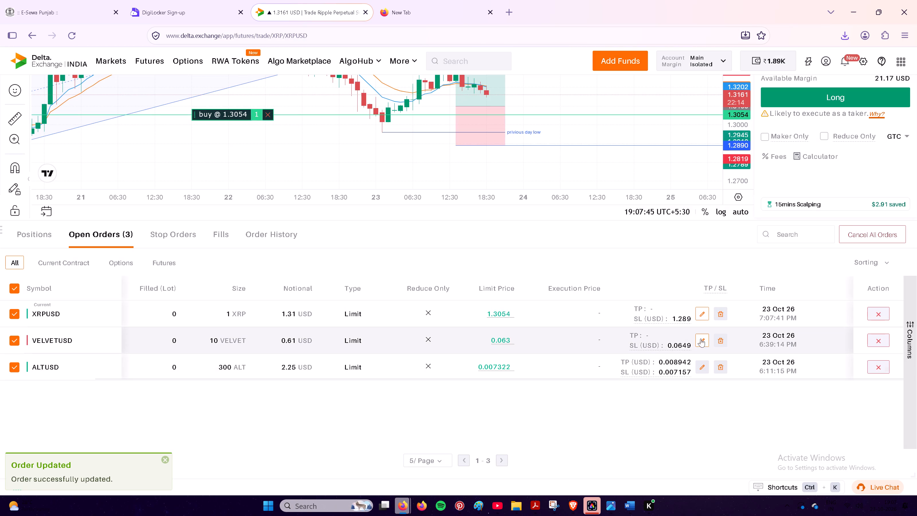
pyautogui.click(701, 338)
pyautogui.doubleClick(571, 106)
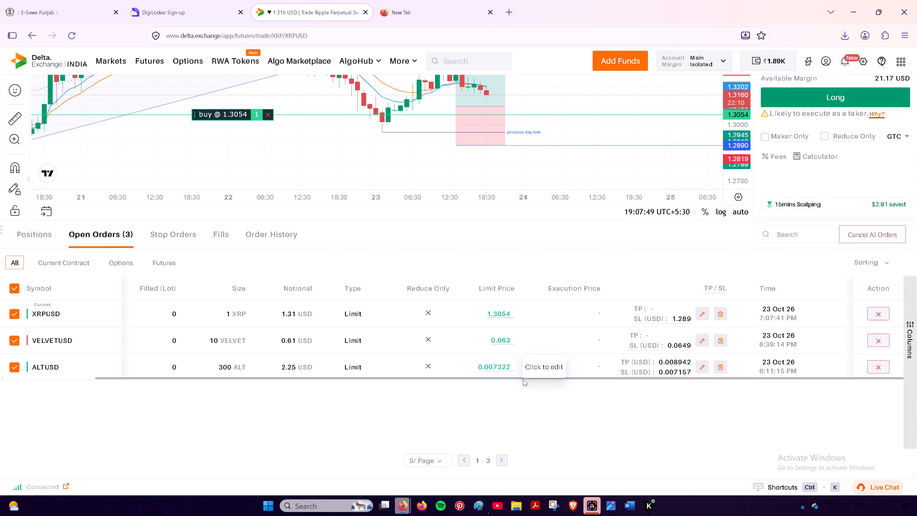
pyautogui.tripleClick(699, 363)
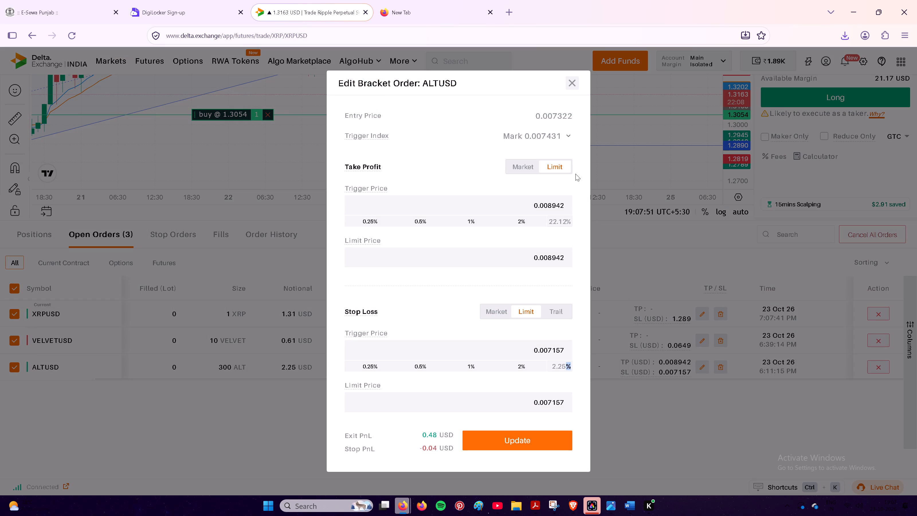
pyautogui.click(568, 83)
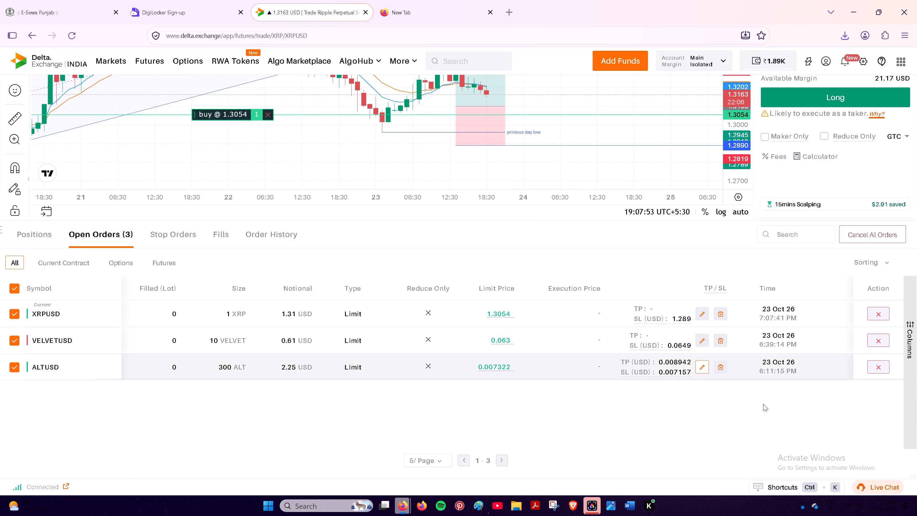
# Return the XRPUSD chart to full screen and examine the 1-hour swings from 17 to 23 October around the buy order.
pyautogui.scroll(5, 763, 406)
pyautogui.click(720, 124)
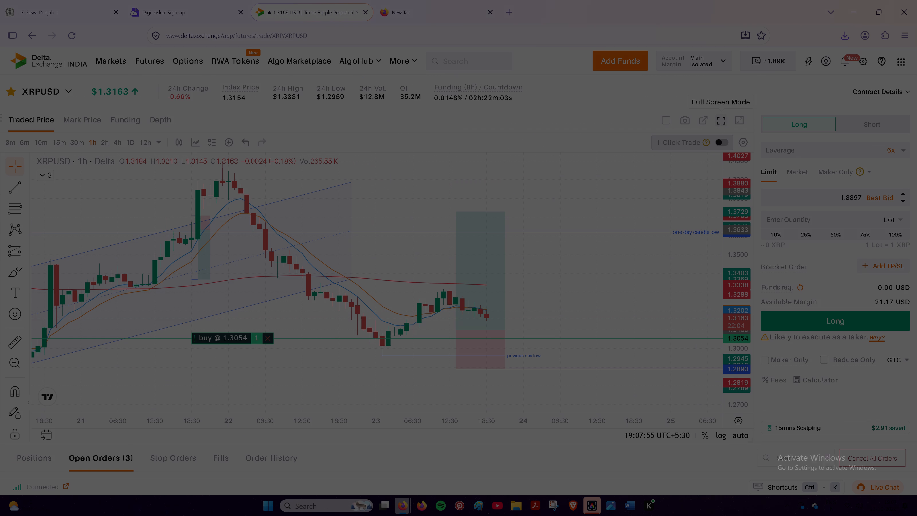
pyautogui.moveTo(914, 237); pyautogui.dragTo(909, 282)
pyautogui.click(909, 282)
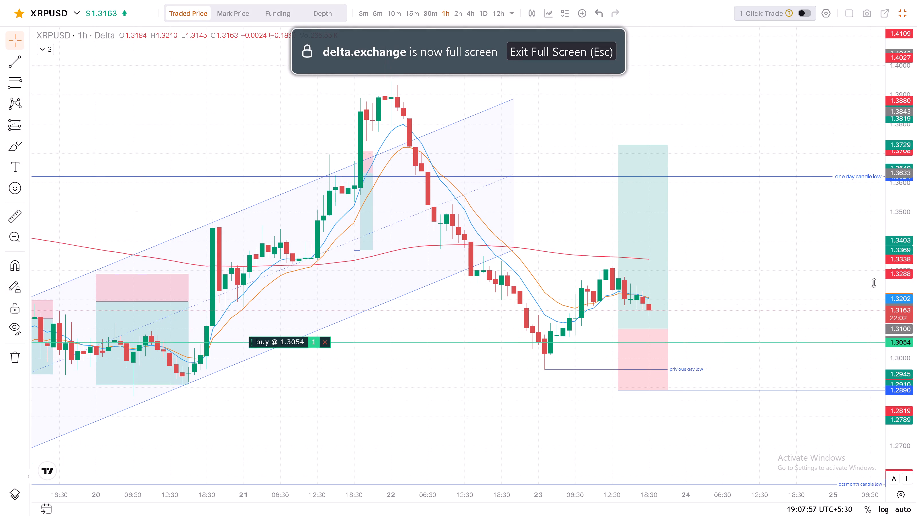
pyautogui.moveTo(787, 254); pyautogui.dragTo(723, 224)
pyautogui.doubleClick(723, 224)
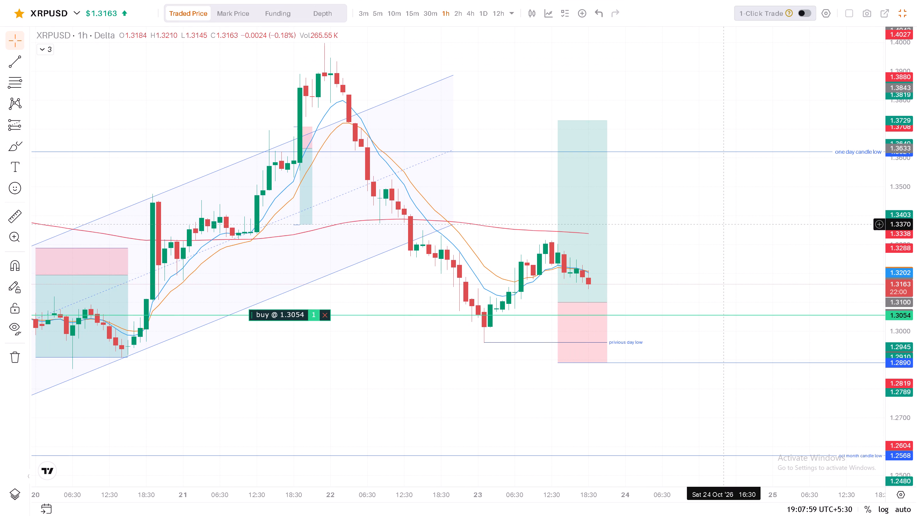
pyautogui.scroll(-4, 723, 224)
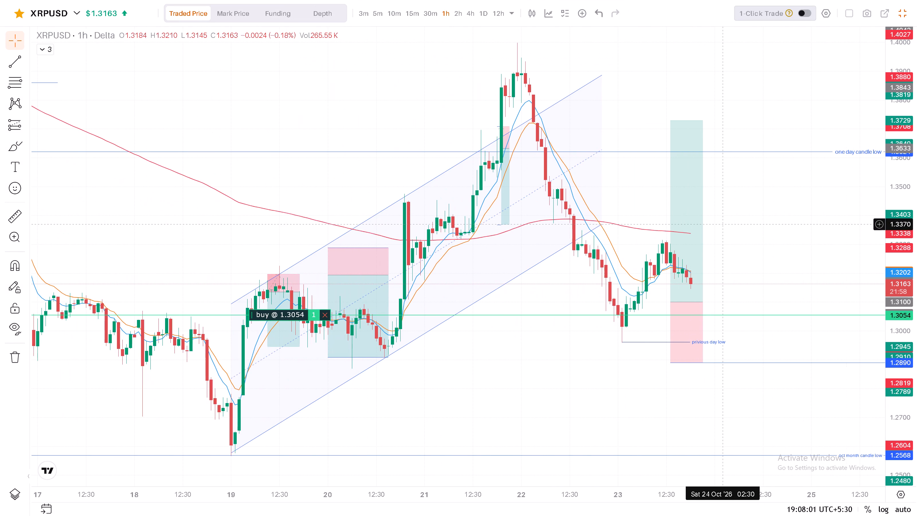
pyautogui.moveTo(727, 388); pyautogui.dragTo(714, 362)
pyautogui.click(714, 362)
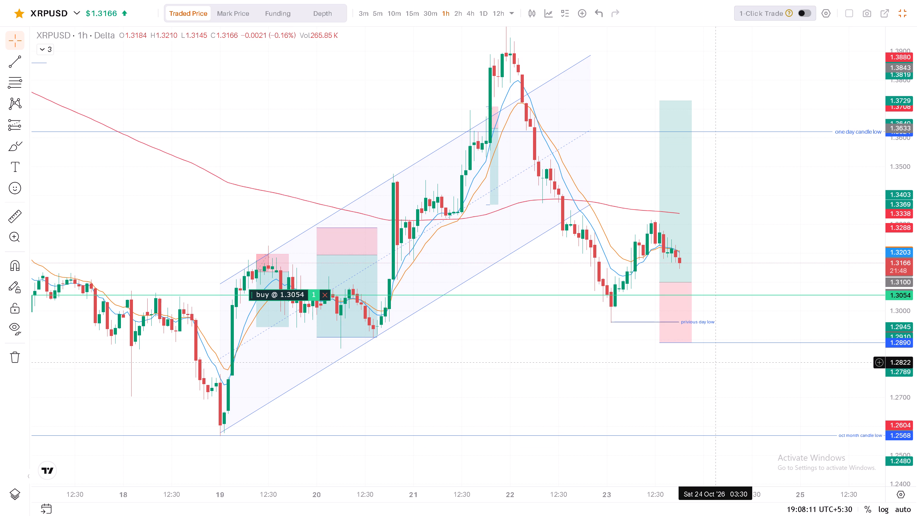
# Open the ALTUSD contract from the watchlist.
pyautogui.click(77, 11)
pyautogui.click(38, 43)
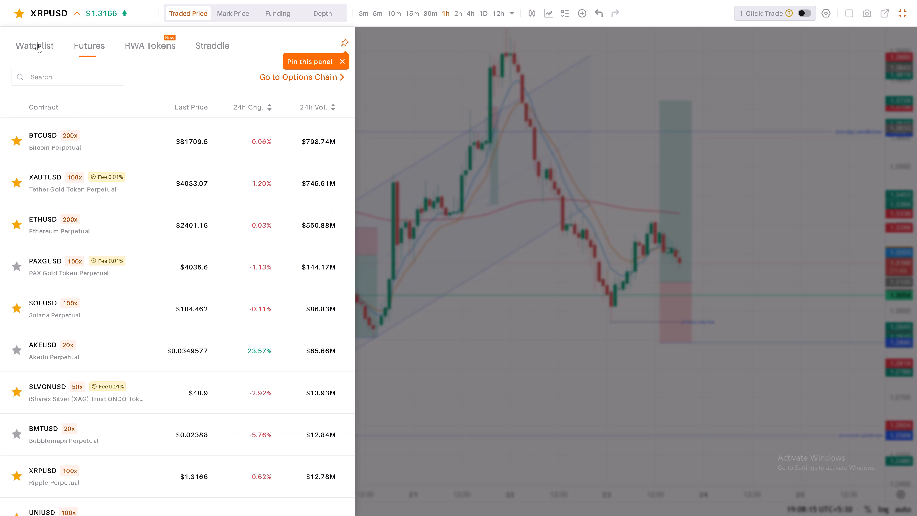
pyautogui.scroll(-1, 131, 247)
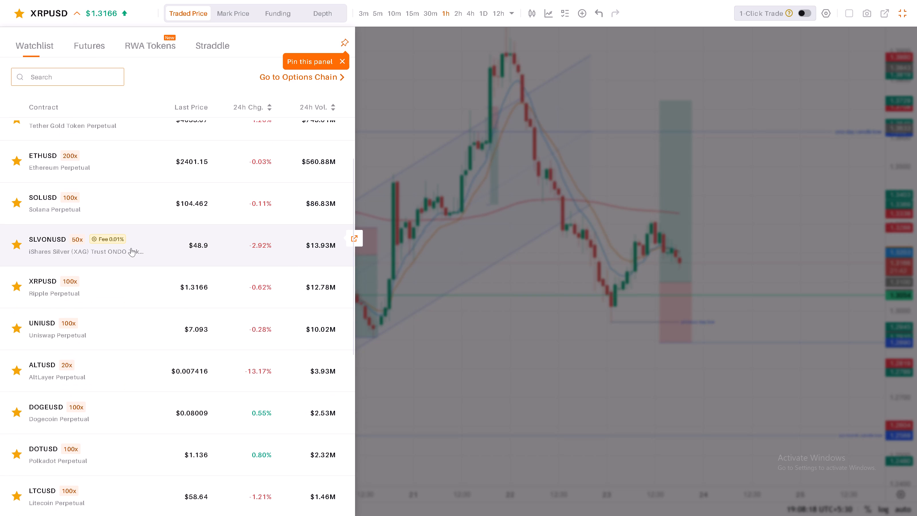
pyautogui.click(130, 369)
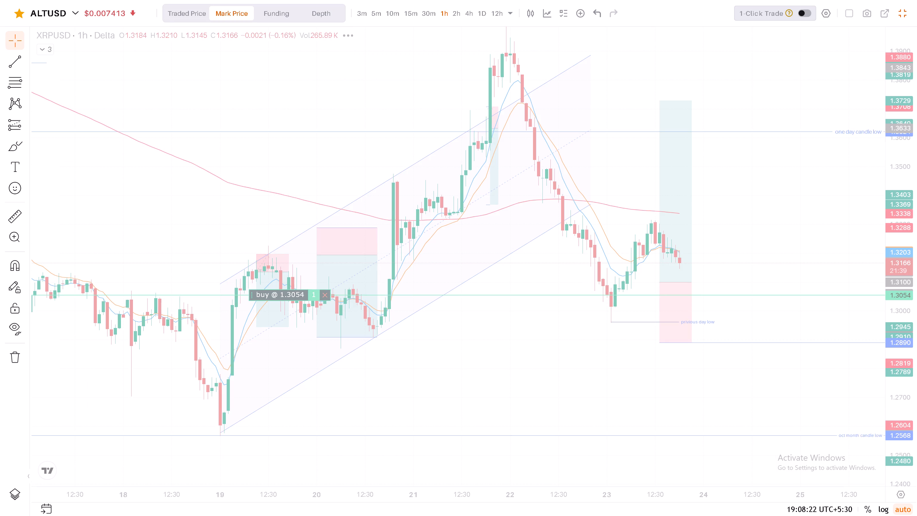
# Examine ALTUSD's 1-hour mark price chart around the 0.007322 buy order, the channel's lower edge and the October month candle low.
pyautogui.moveTo(897, 245); pyautogui.dragTo(892, 233)
pyautogui.moveTo(693, 270); pyautogui.dragTo(659, 169)
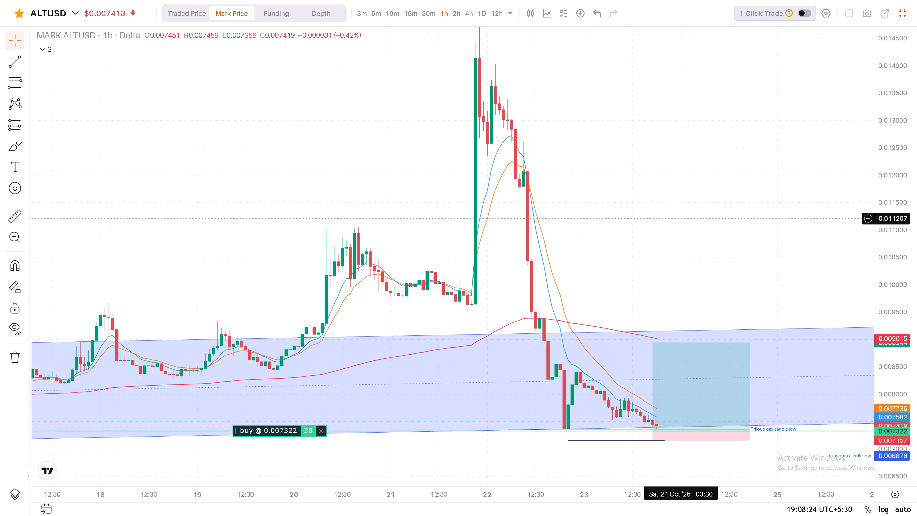
pyautogui.moveTo(659, 169); pyautogui.dragTo(647, 124)
pyautogui.moveTo(905, 428); pyautogui.dragTo(910, 316)
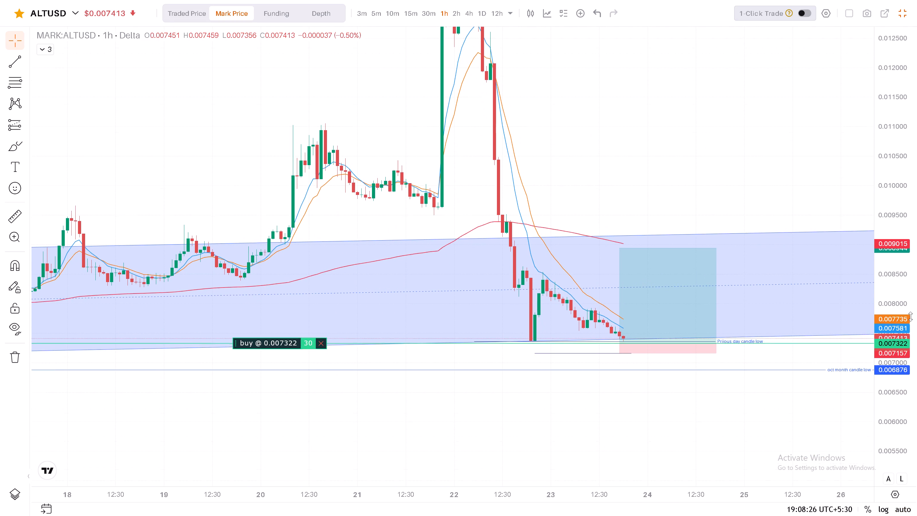
pyautogui.moveTo(910, 316); pyautogui.dragTo(916, 309)
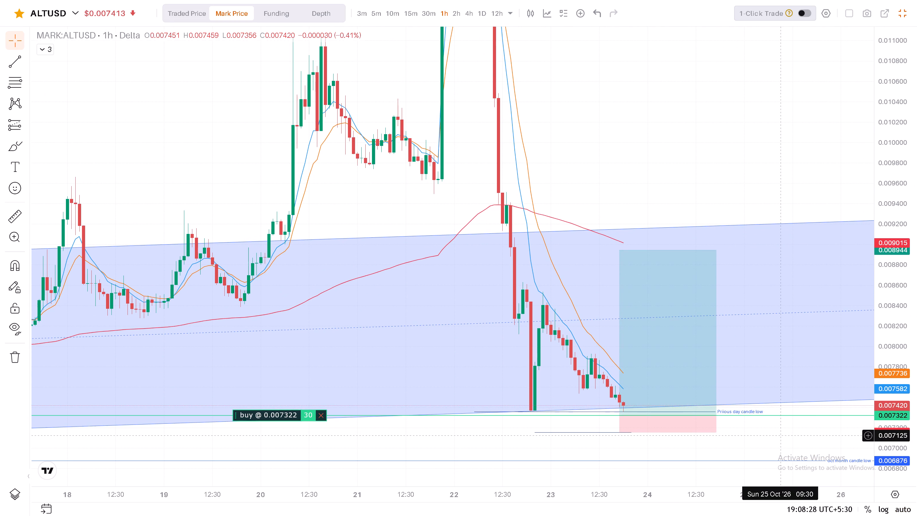
pyautogui.moveTo(778, 436); pyautogui.dragTo(731, 432)
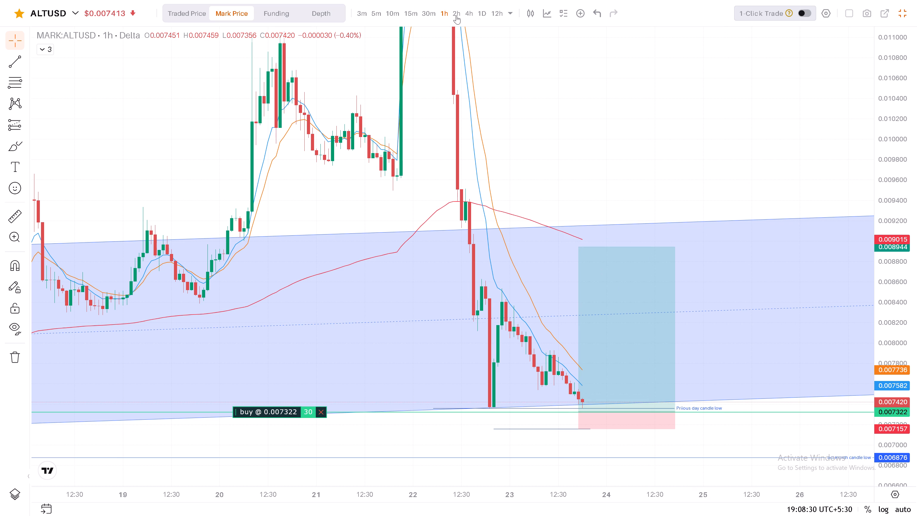
# Review ALTUSD on the 2-hour, 4-hour and 12-hour timeframes, checking the buy order against the channel and moving averages.
pyautogui.doubleClick(456, 15)
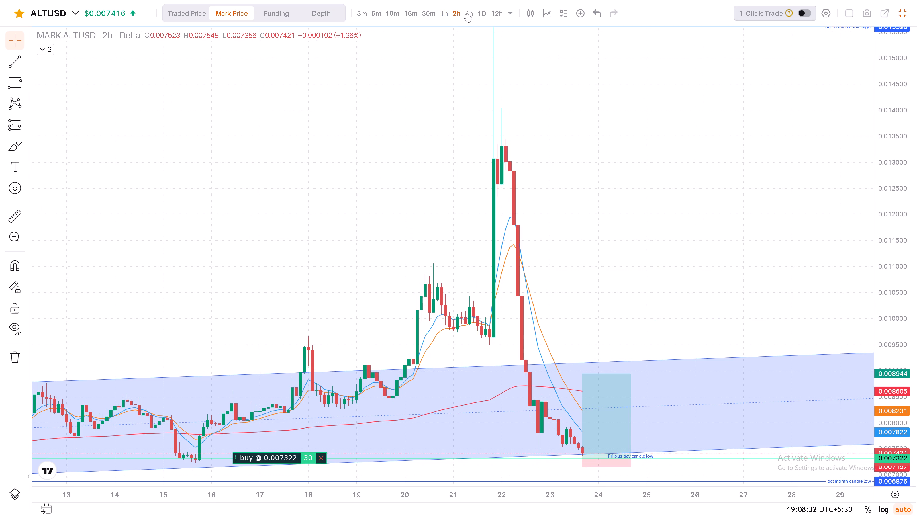
pyautogui.doubleClick(468, 13)
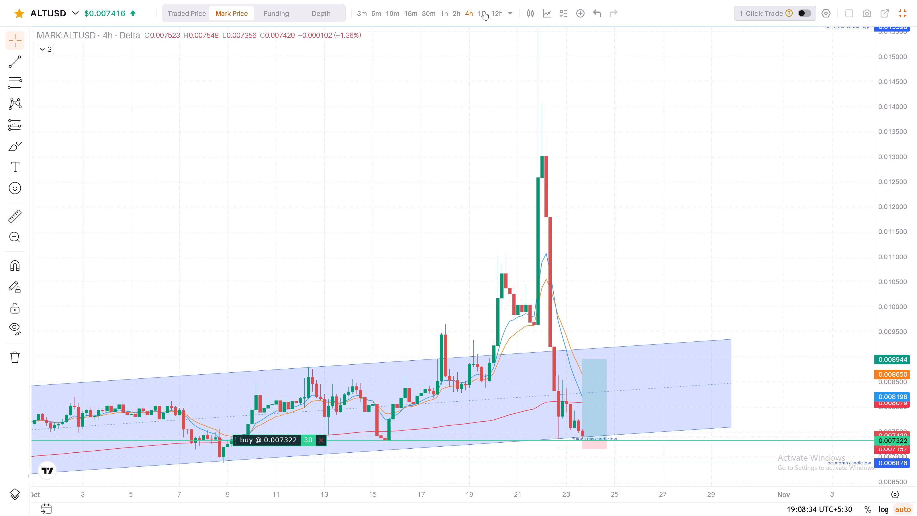
pyautogui.doubleClick(496, 15)
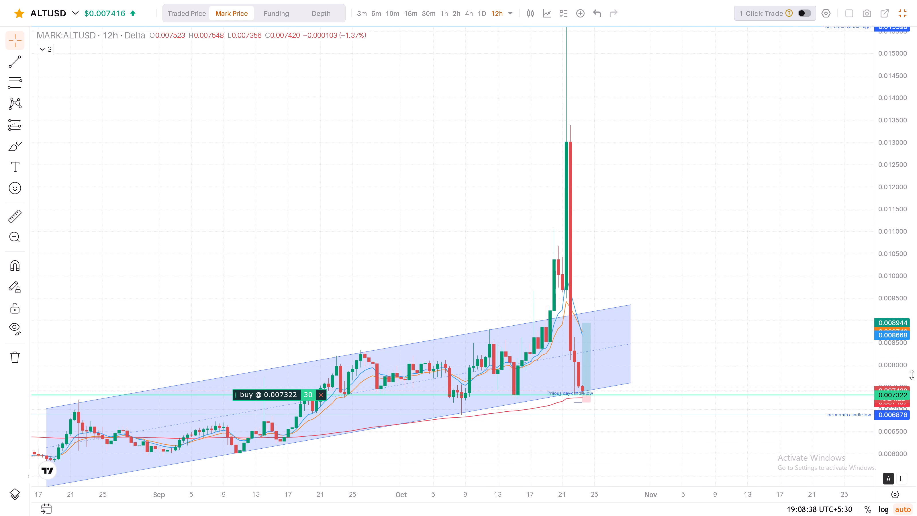
pyautogui.moveTo(905, 362); pyautogui.dragTo(898, 344)
pyautogui.moveTo(753, 296); pyautogui.dragTo(664, 132)
pyautogui.scroll(4, 644, 145)
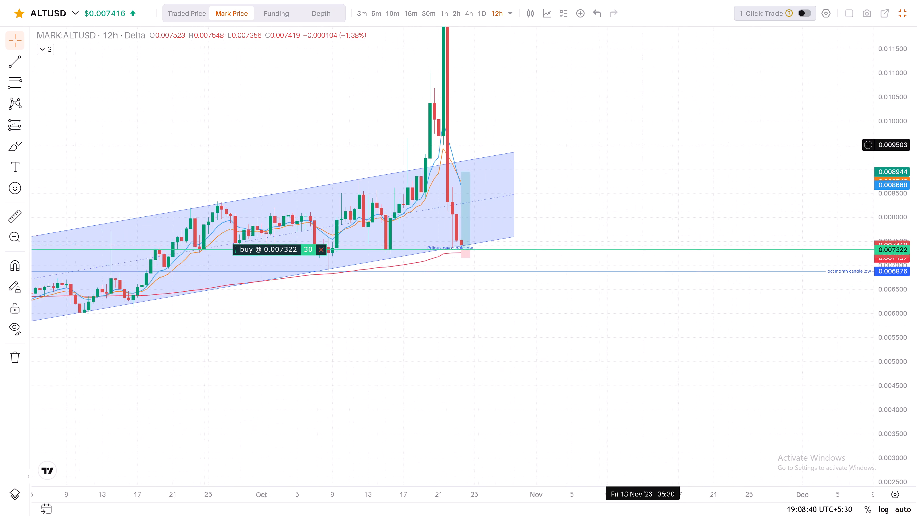
pyautogui.moveTo(480, 108); pyautogui.dragTo(676, 133)
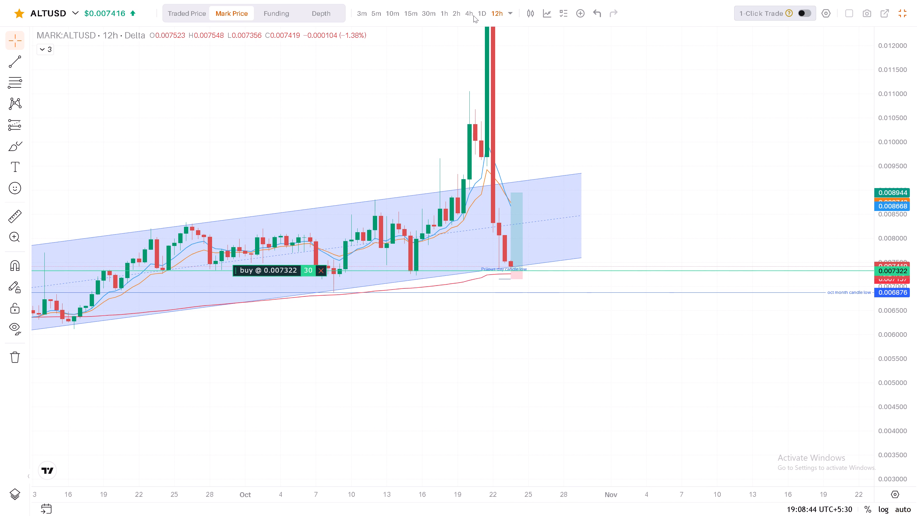
# Return ALTUSD to the 1-hour timeframe and inspect the latest candles near the buy order and its 0.007157 stop level.
pyautogui.click(444, 13)
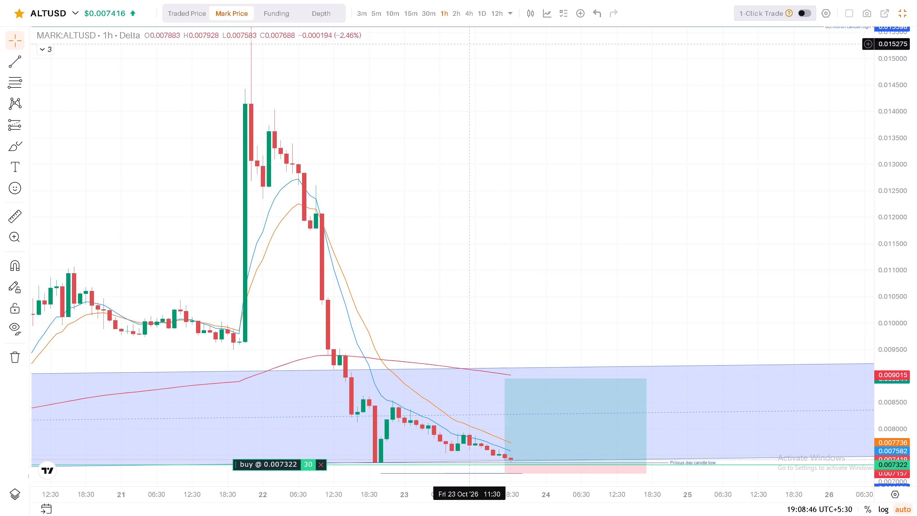
pyautogui.moveTo(901, 290); pyautogui.dragTo(901, 251)
pyautogui.moveTo(642, 286); pyautogui.dragTo(678, 91)
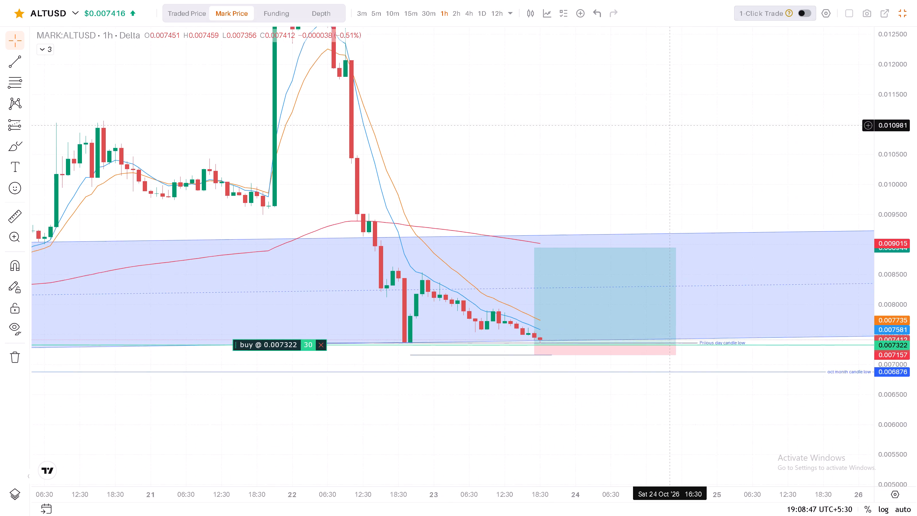
pyautogui.moveTo(678, 91); pyautogui.dragTo(679, 89)
pyautogui.moveTo(898, 411); pyautogui.dragTo(879, 295)
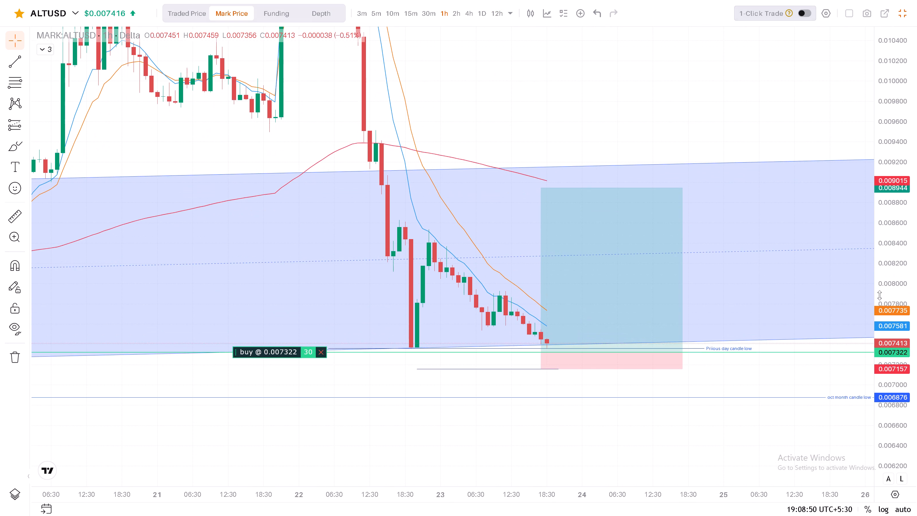
# Open the DOGEUSD contract from the watchlist.
pyautogui.moveTo(879, 295); pyautogui.dragTo(881, 272)
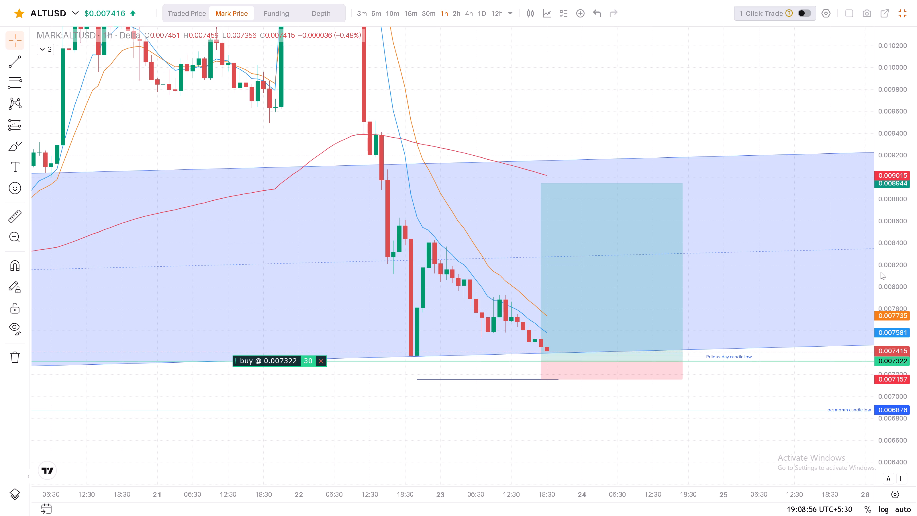
pyautogui.tripleClick(74, 15)
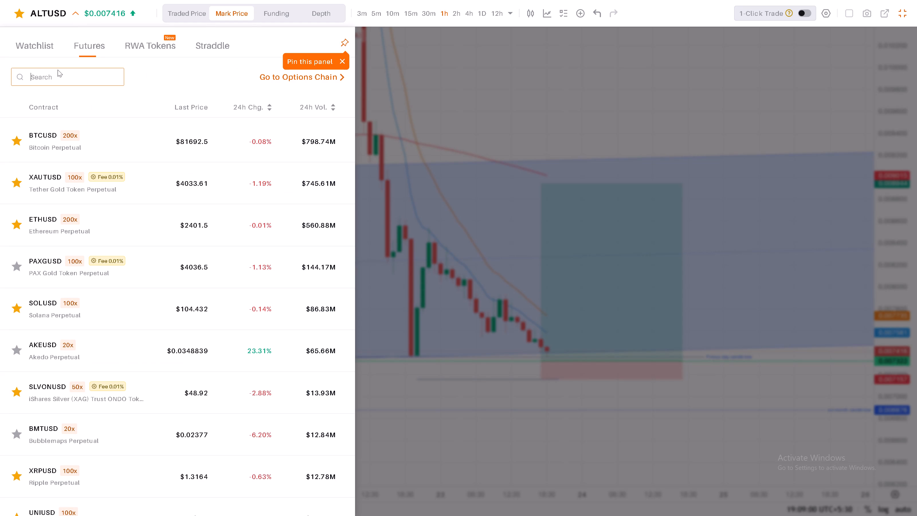
pyautogui.click(40, 52)
pyautogui.scroll(-1, 118, 232)
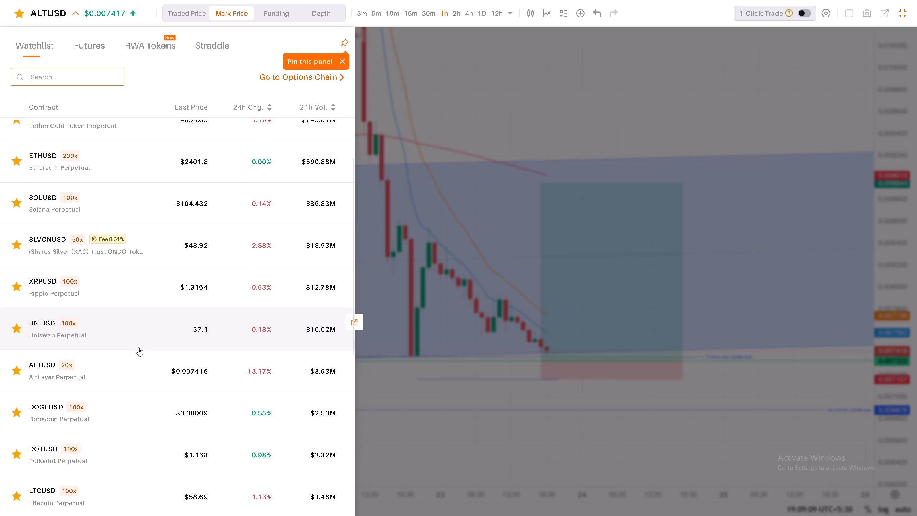
pyautogui.click(111, 407)
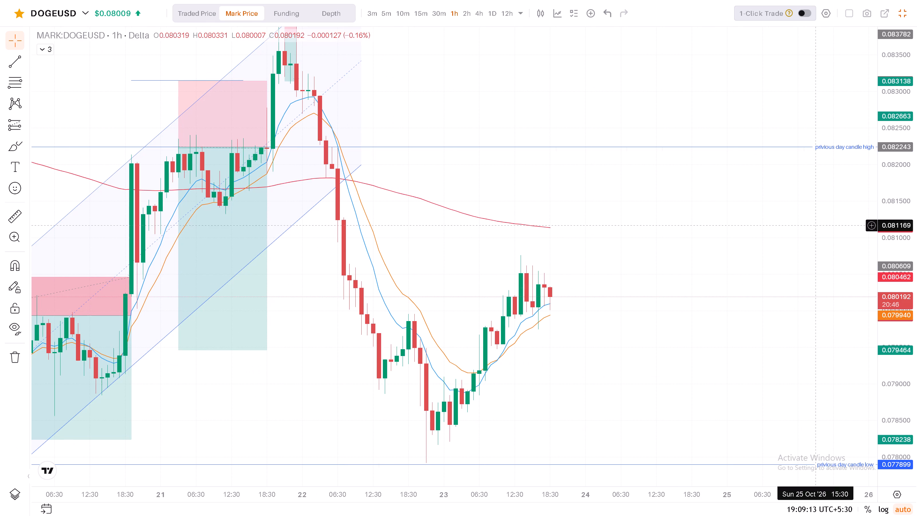
# Examine DOGEUSD's 1-hour mark price chart against the moving averages, the previous day candle high and low, and the October month candle low.
pyautogui.moveTo(887, 148); pyautogui.dragTo(882, 232)
pyautogui.doubleClick(870, 288)
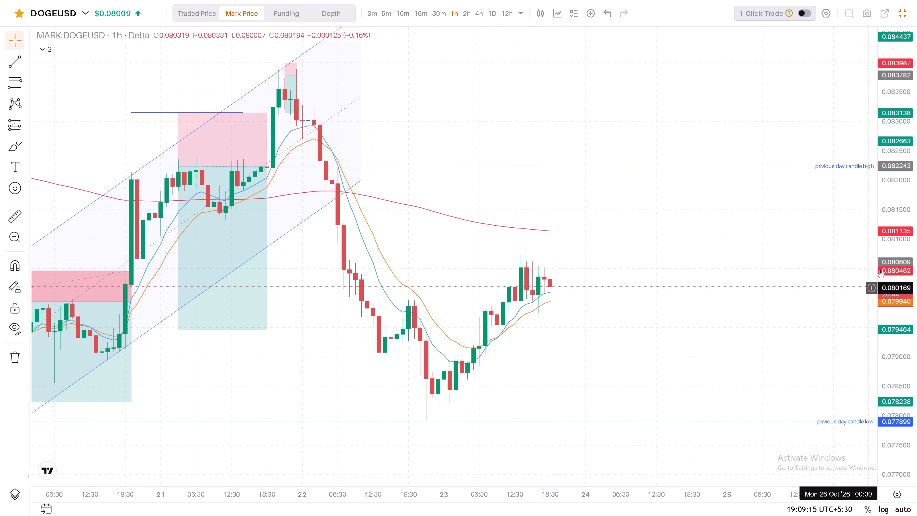
pyautogui.moveTo(902, 179); pyautogui.dragTo(888, 239)
pyautogui.click(876, 296)
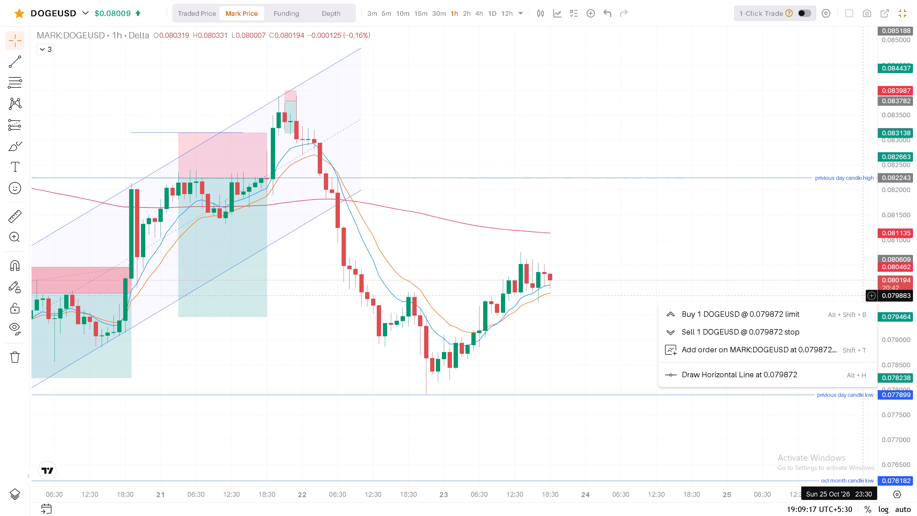
pyautogui.click(559, 317)
pyautogui.moveTo(539, 330); pyautogui.dragTo(624, 274)
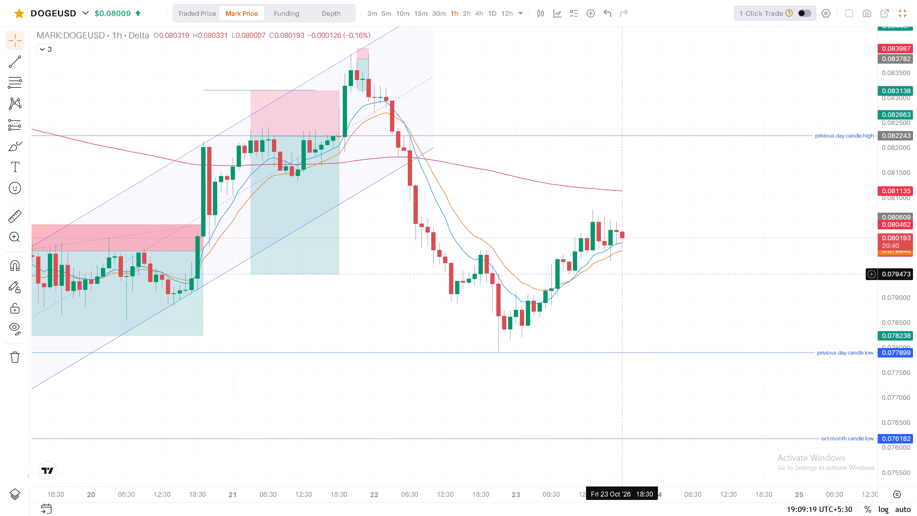
pyautogui.moveTo(624, 274); pyautogui.dragTo(675, 262)
pyautogui.middleClick(675, 262)
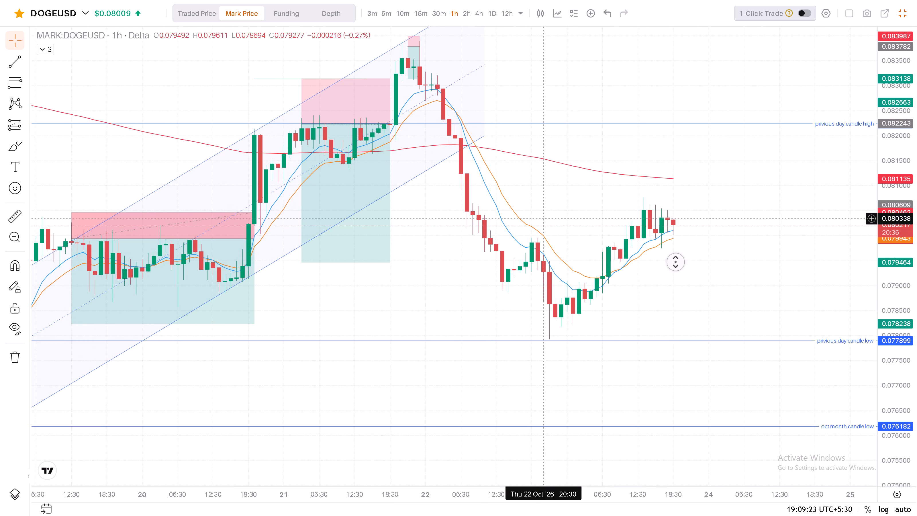
pyautogui.click(473, 253)
# Open the BTCUSD contract from the futures list.
pyautogui.click(86, 11)
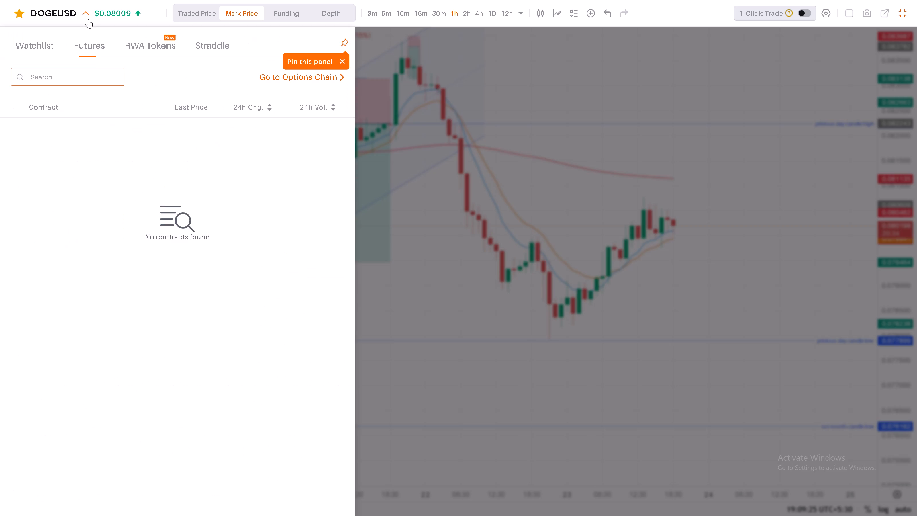
pyautogui.click(108, 130)
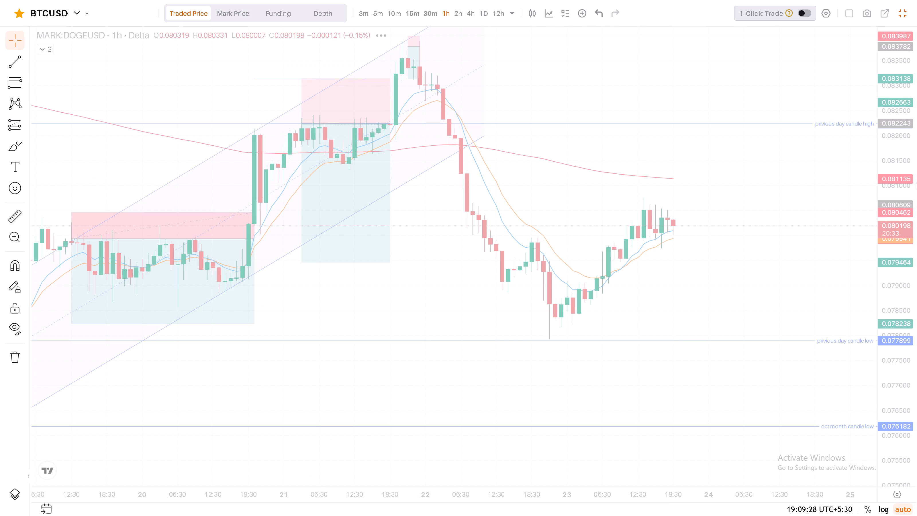
# Examine BTCUSD's 1-hour traded price chart around the drawn long position with its 80,963.5 entry and 80,574.0 stop.
pyautogui.moveTo(907, 158); pyautogui.dragTo(907, 229)
pyautogui.moveTo(907, 234); pyautogui.dragTo(907, 244)
pyautogui.click(906, 253)
pyautogui.tripleClick(906, 255)
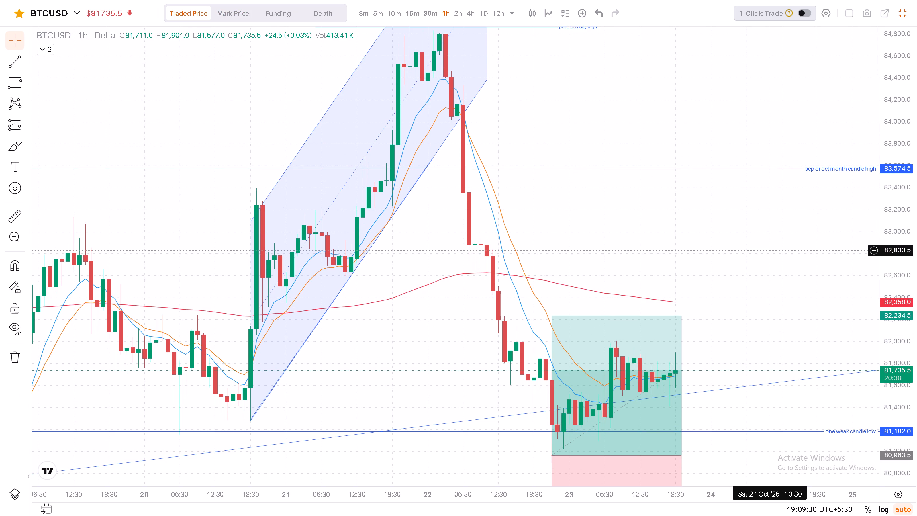
pyautogui.moveTo(771, 250); pyautogui.dragTo(740, 184)
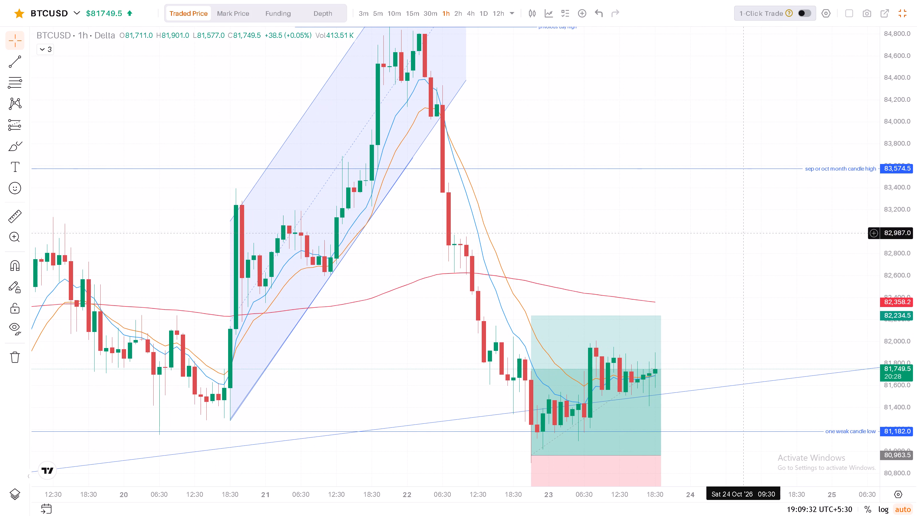
pyautogui.moveTo(740, 184); pyautogui.dragTo(739, 172)
pyautogui.moveTo(896, 178); pyautogui.dragTo(886, 249)
pyautogui.moveTo(772, 254); pyautogui.dragTo(745, 160)
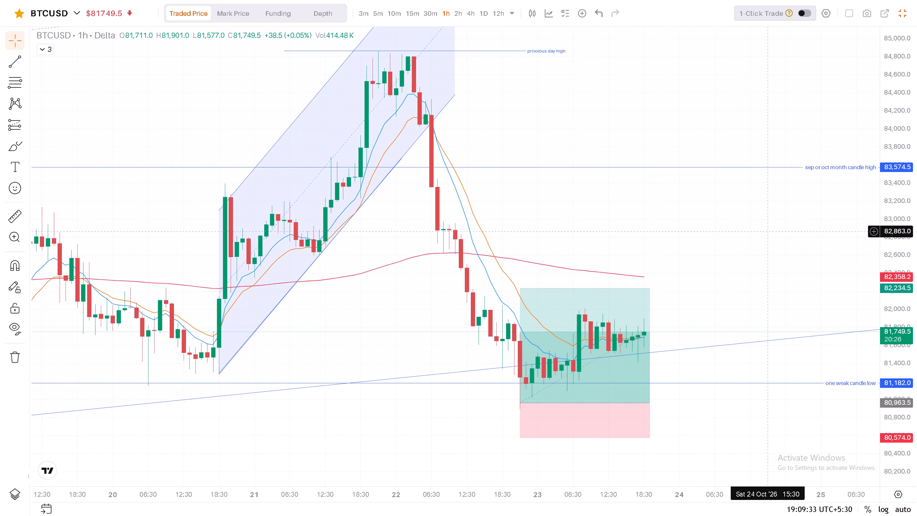
pyautogui.moveTo(745, 160); pyautogui.dragTo(741, 143)
# Review BTCUSD's wider October price history on the 1-hour timeframe against the rising trendline and the October month candle low.
pyautogui.scroll(-4, 766, 367)
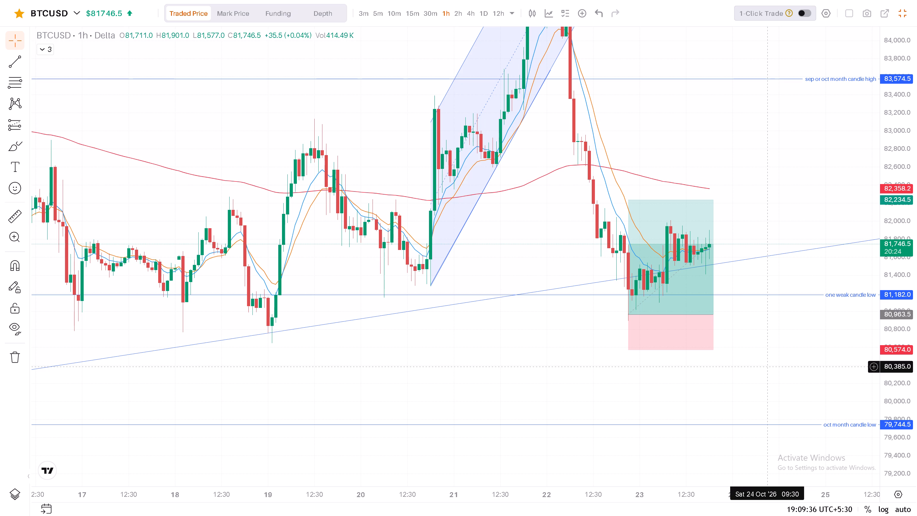
pyautogui.scroll(-7, 767, 367)
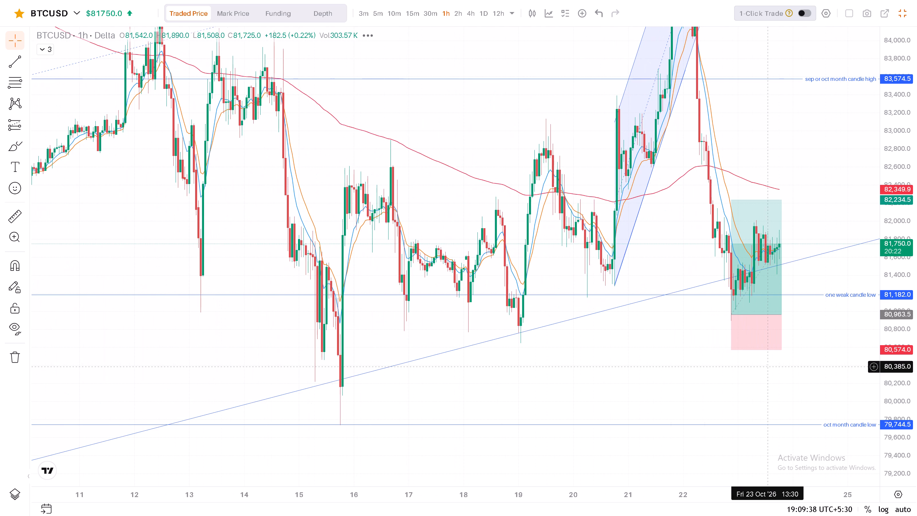
pyautogui.scroll(-3, 767, 367)
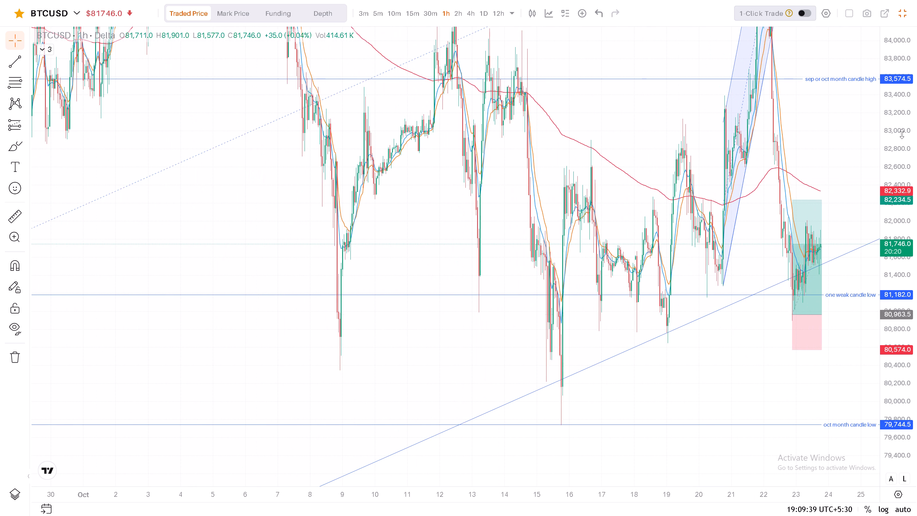
pyautogui.moveTo(902, 134); pyautogui.dragTo(886, 360)
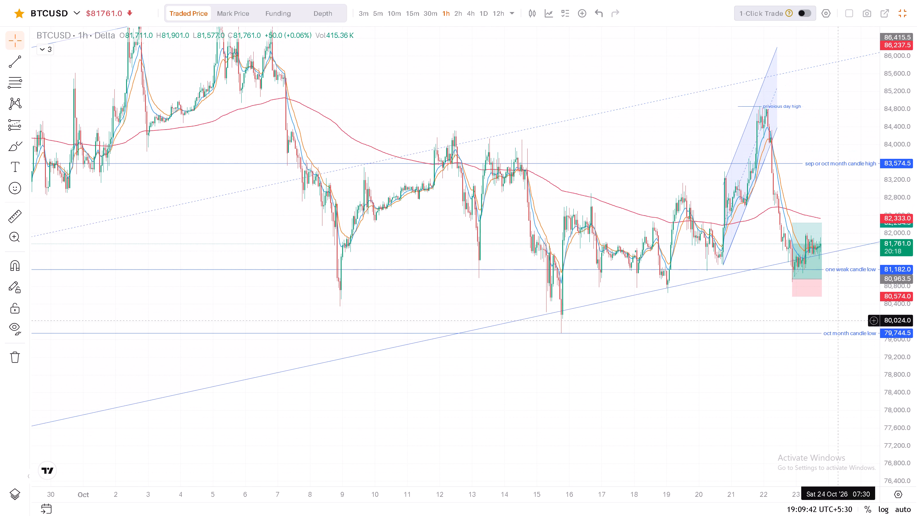
# Inspect BTCUSD's latest 1-hour candles inside the long position, near the rising trendline and the one-week candle low.
pyautogui.scroll(8, 750, 248)
pyautogui.scroll(2, 776, 222)
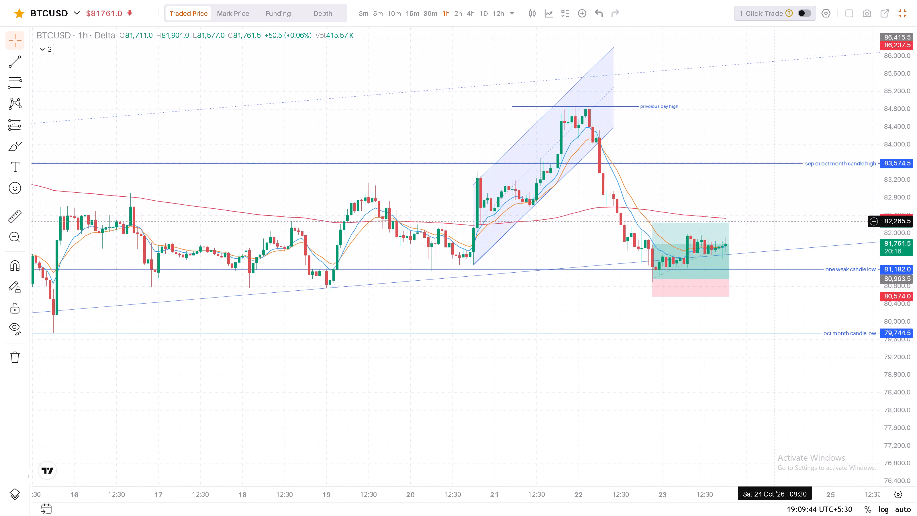
pyautogui.moveTo(912, 304); pyautogui.dragTo(909, 212)
pyautogui.scroll(4, 771, 206)
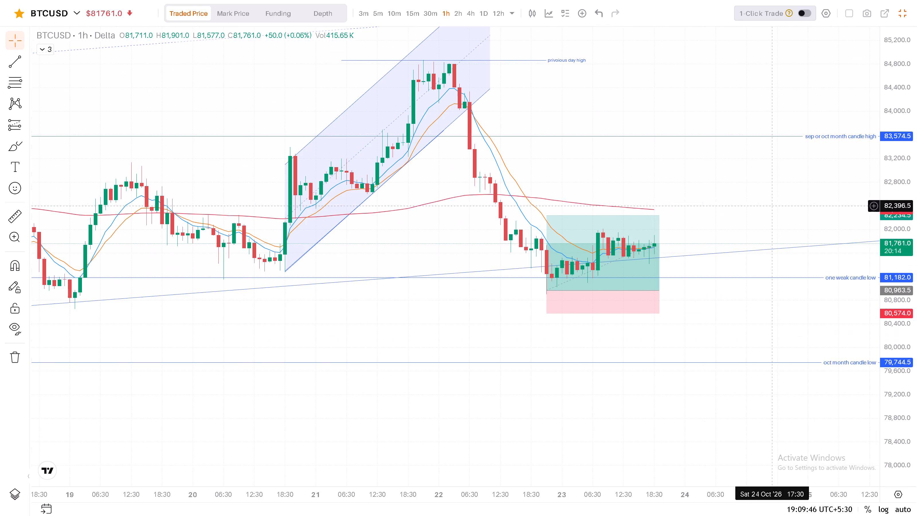
pyautogui.moveTo(710, 175); pyautogui.dragTo(711, 185)
pyautogui.moveTo(902, 373); pyautogui.dragTo(906, 157)
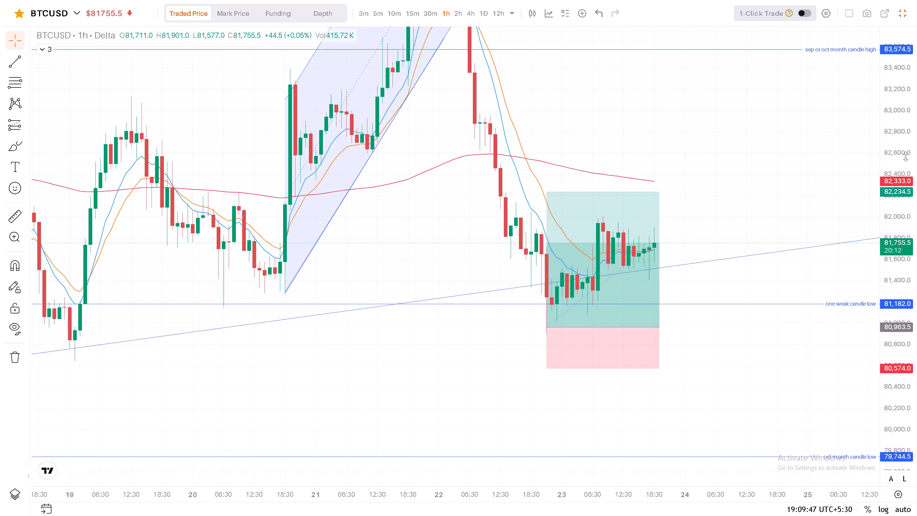
pyautogui.moveTo(906, 157); pyautogui.dragTo(904, 232)
pyautogui.scroll(1, 584, 83)
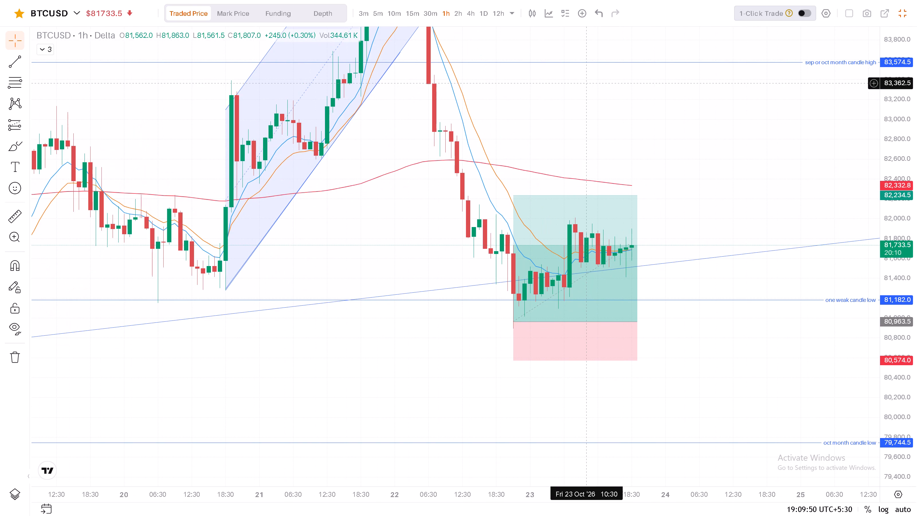
pyautogui.moveTo(569, 122); pyautogui.dragTo(575, 143)
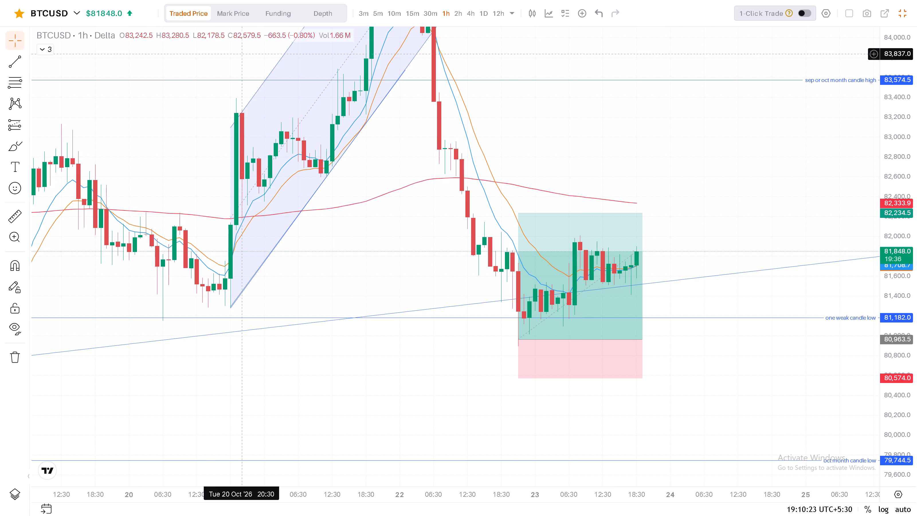
# Open the DOTUSD contract from the watchlist.
pyautogui.click(75, 14)
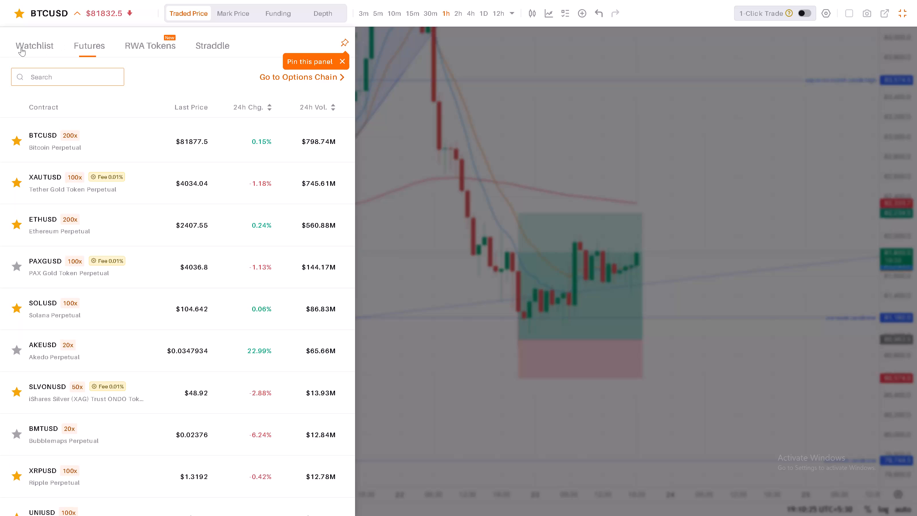
pyautogui.click(21, 48)
pyautogui.scroll(-2, 145, 246)
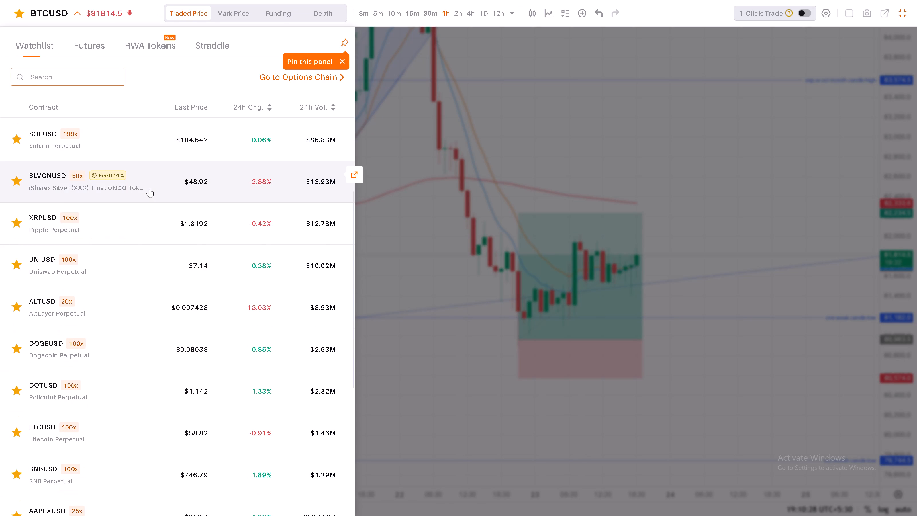
pyautogui.click(133, 393)
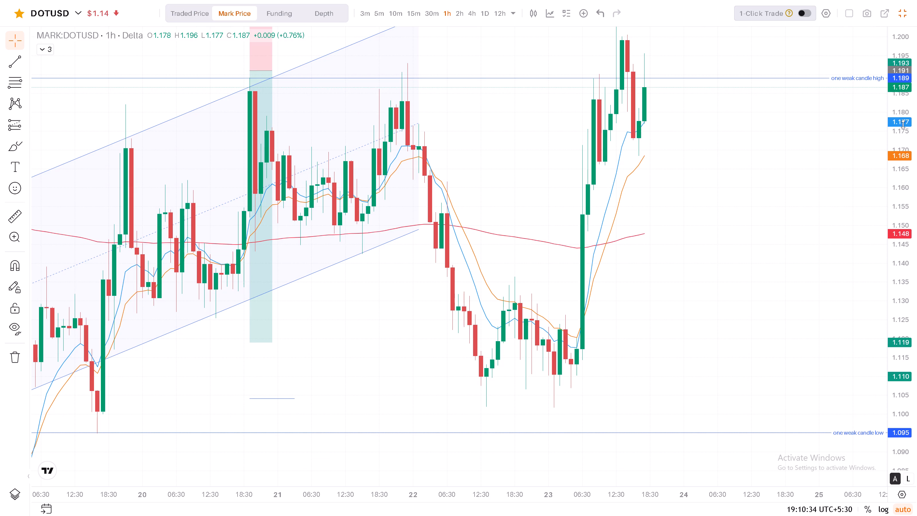
# Examine DOTUSD's 1-hour mark price chart, comparing the latest candle with the moving averages and the one-week candle high and low.
pyautogui.moveTo(903, 124); pyautogui.dragTo(913, 292)
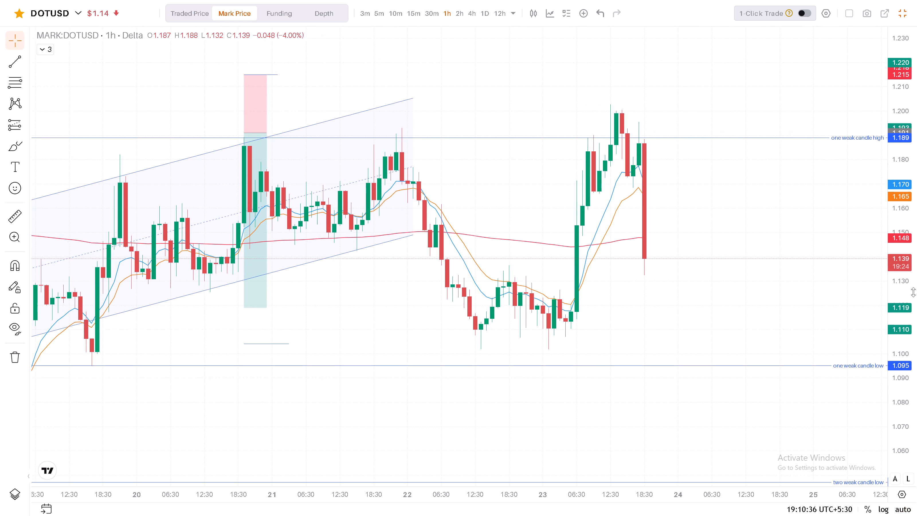
pyautogui.moveTo(901, 255); pyautogui.dragTo(899, 296)
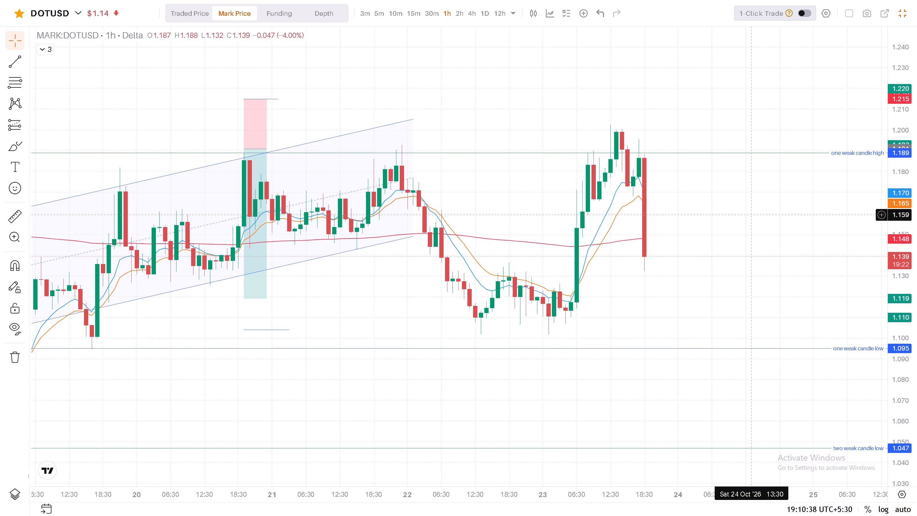
pyautogui.moveTo(753, 215); pyautogui.dragTo(756, 193)
pyautogui.doubleClick(756, 193)
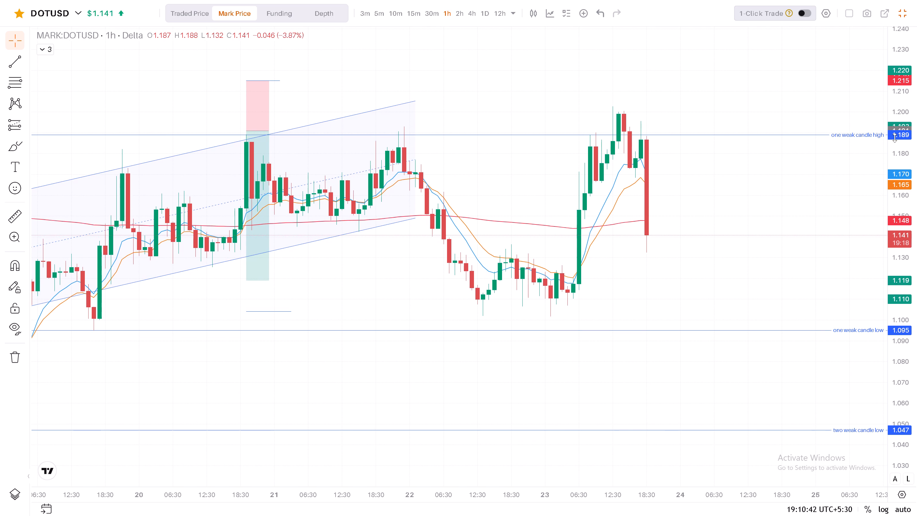
pyautogui.moveTo(895, 138); pyautogui.dragTo(903, 205)
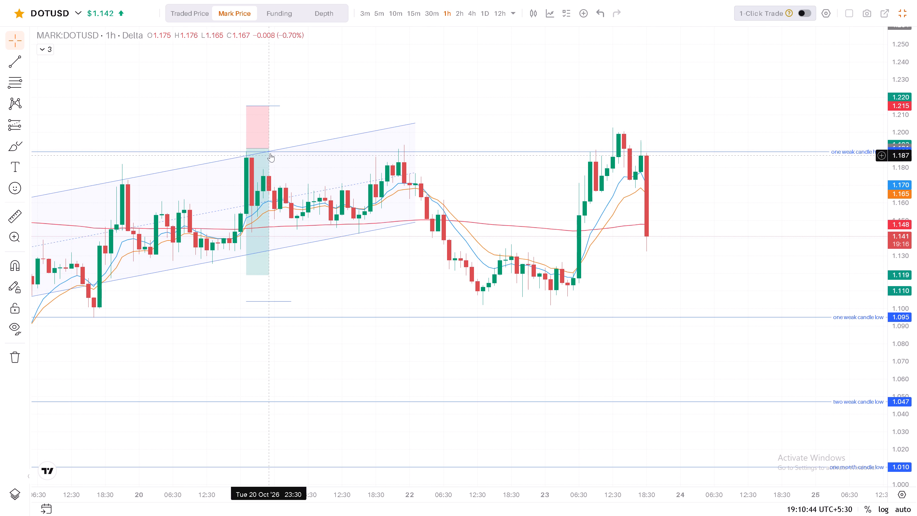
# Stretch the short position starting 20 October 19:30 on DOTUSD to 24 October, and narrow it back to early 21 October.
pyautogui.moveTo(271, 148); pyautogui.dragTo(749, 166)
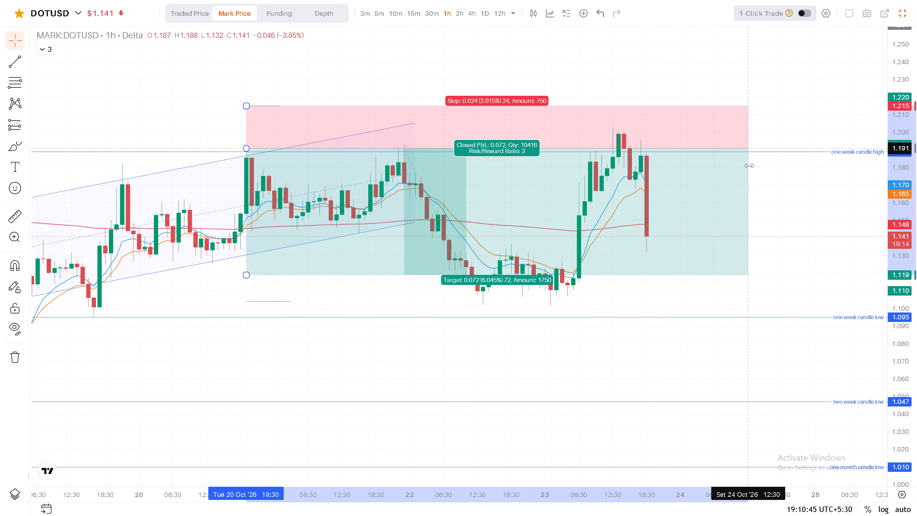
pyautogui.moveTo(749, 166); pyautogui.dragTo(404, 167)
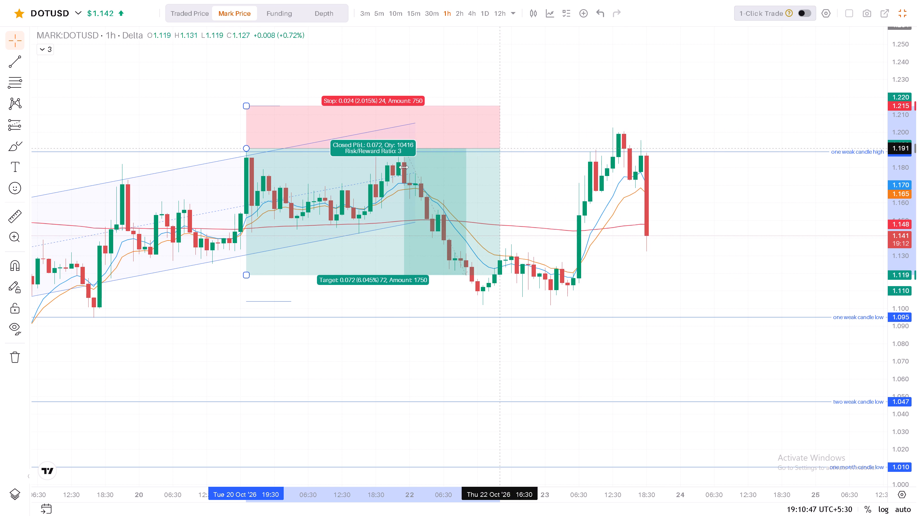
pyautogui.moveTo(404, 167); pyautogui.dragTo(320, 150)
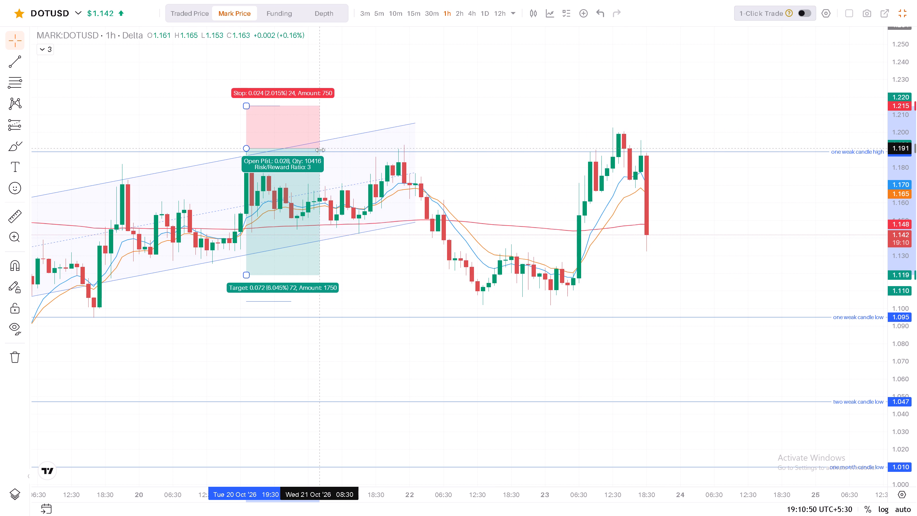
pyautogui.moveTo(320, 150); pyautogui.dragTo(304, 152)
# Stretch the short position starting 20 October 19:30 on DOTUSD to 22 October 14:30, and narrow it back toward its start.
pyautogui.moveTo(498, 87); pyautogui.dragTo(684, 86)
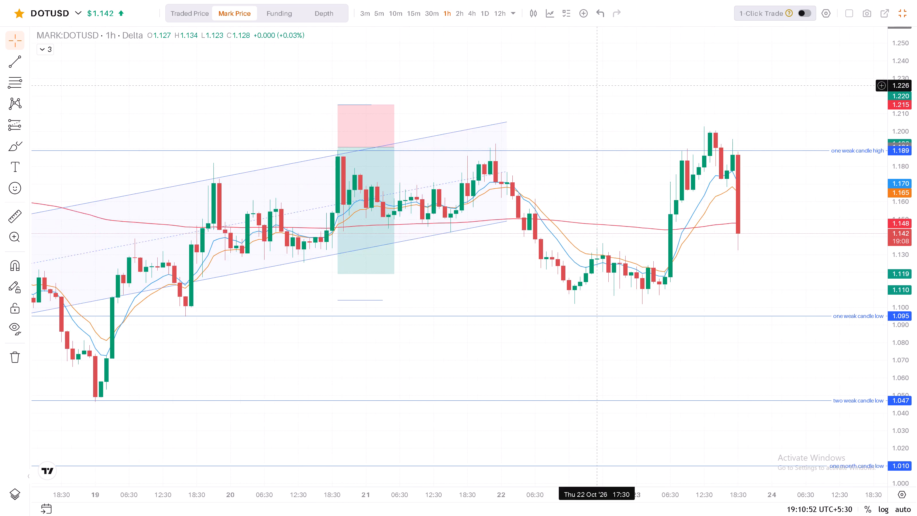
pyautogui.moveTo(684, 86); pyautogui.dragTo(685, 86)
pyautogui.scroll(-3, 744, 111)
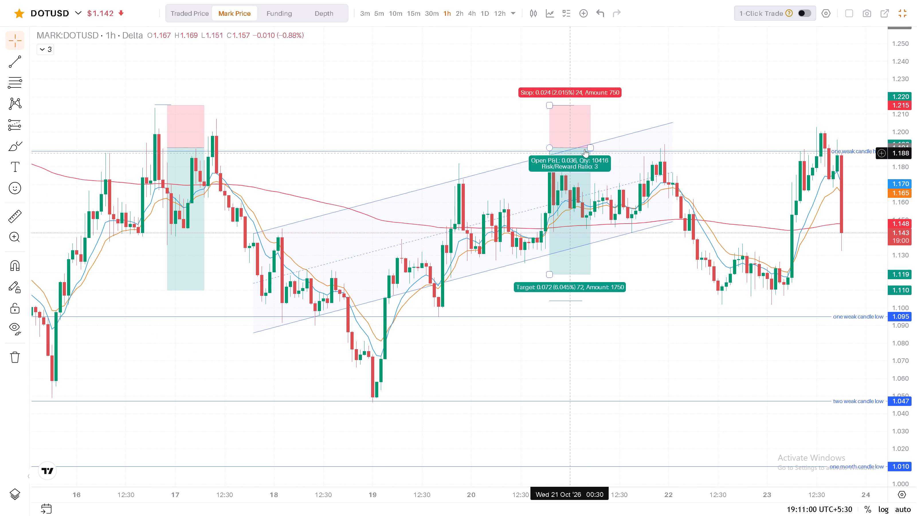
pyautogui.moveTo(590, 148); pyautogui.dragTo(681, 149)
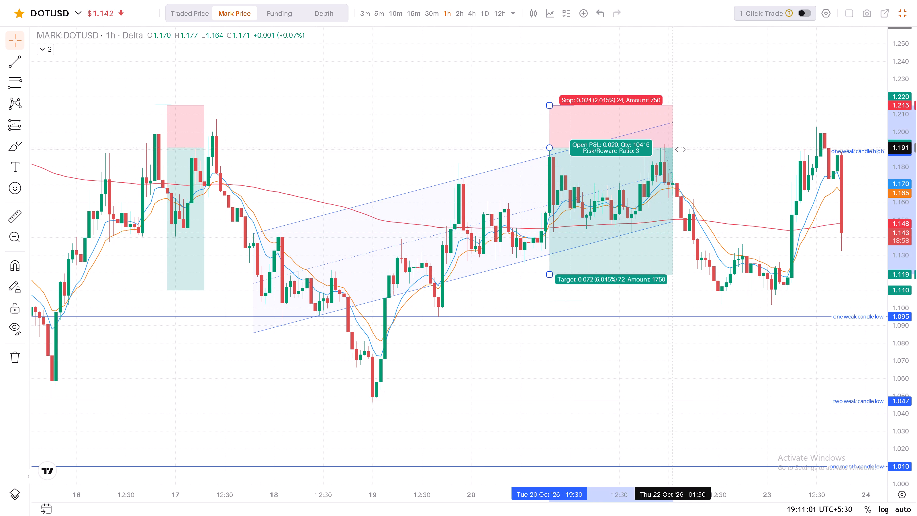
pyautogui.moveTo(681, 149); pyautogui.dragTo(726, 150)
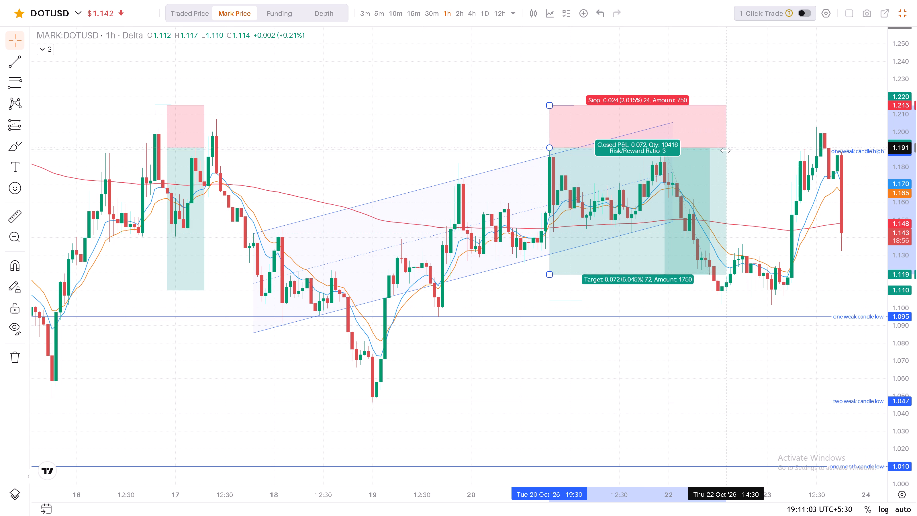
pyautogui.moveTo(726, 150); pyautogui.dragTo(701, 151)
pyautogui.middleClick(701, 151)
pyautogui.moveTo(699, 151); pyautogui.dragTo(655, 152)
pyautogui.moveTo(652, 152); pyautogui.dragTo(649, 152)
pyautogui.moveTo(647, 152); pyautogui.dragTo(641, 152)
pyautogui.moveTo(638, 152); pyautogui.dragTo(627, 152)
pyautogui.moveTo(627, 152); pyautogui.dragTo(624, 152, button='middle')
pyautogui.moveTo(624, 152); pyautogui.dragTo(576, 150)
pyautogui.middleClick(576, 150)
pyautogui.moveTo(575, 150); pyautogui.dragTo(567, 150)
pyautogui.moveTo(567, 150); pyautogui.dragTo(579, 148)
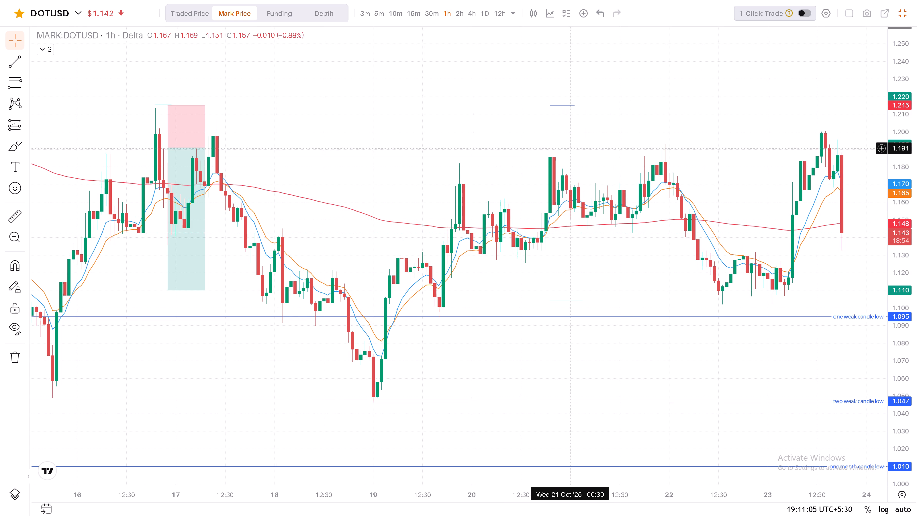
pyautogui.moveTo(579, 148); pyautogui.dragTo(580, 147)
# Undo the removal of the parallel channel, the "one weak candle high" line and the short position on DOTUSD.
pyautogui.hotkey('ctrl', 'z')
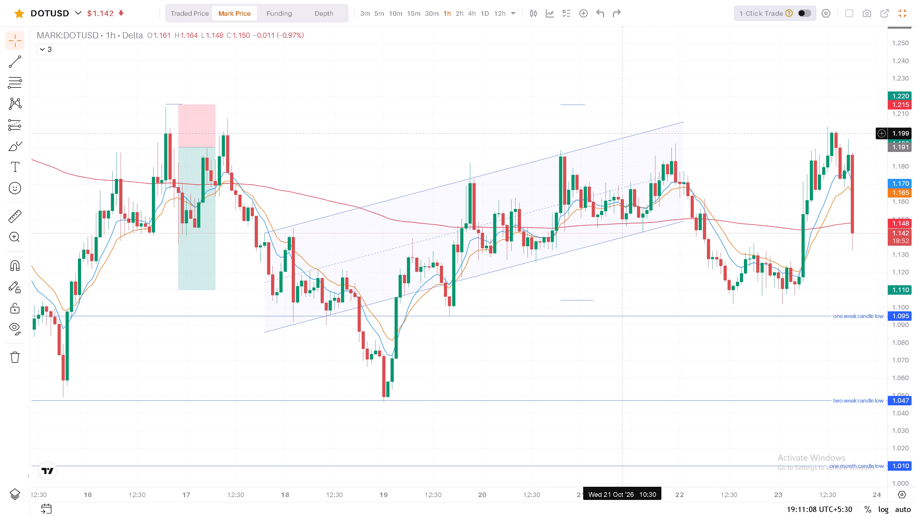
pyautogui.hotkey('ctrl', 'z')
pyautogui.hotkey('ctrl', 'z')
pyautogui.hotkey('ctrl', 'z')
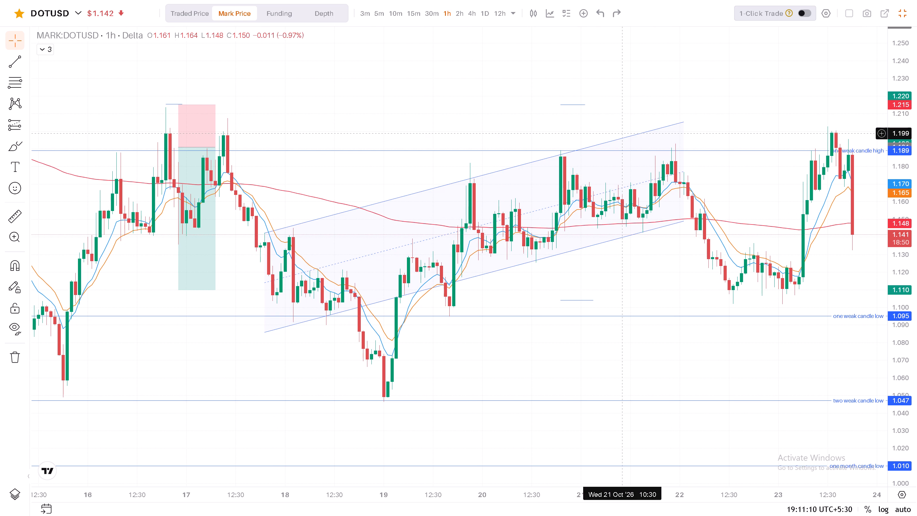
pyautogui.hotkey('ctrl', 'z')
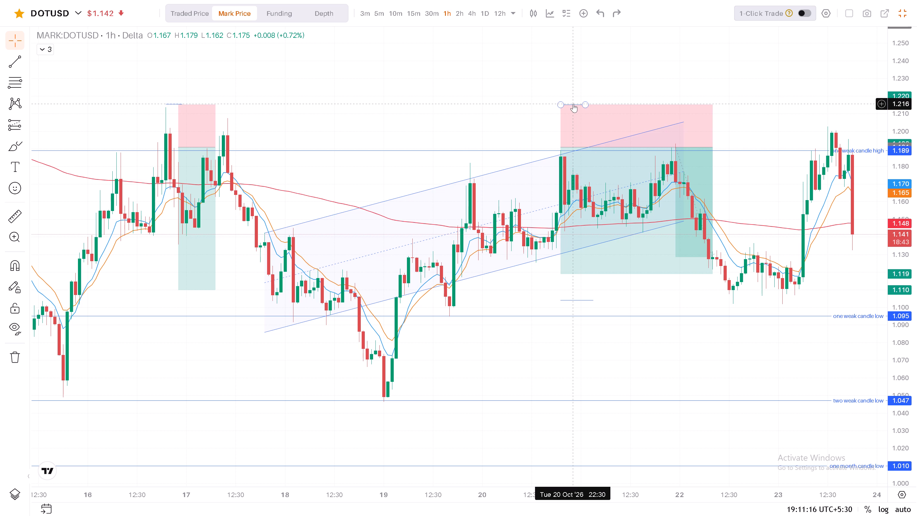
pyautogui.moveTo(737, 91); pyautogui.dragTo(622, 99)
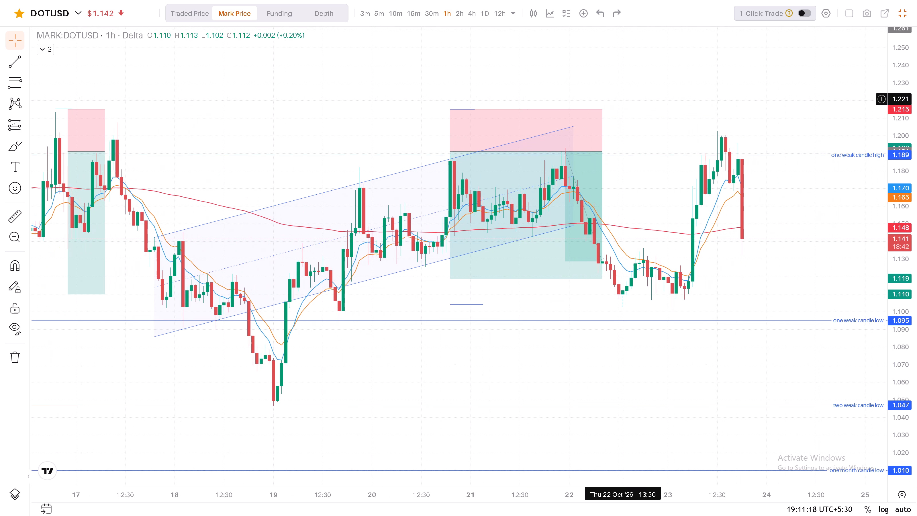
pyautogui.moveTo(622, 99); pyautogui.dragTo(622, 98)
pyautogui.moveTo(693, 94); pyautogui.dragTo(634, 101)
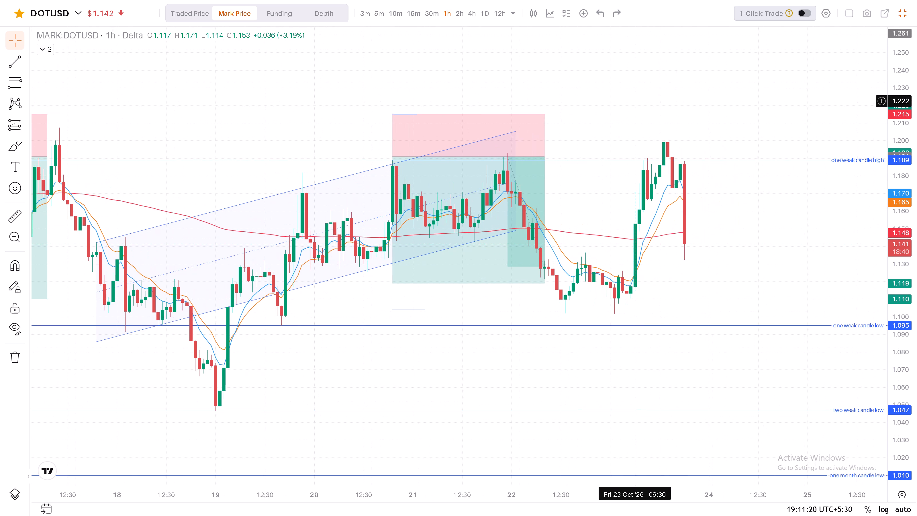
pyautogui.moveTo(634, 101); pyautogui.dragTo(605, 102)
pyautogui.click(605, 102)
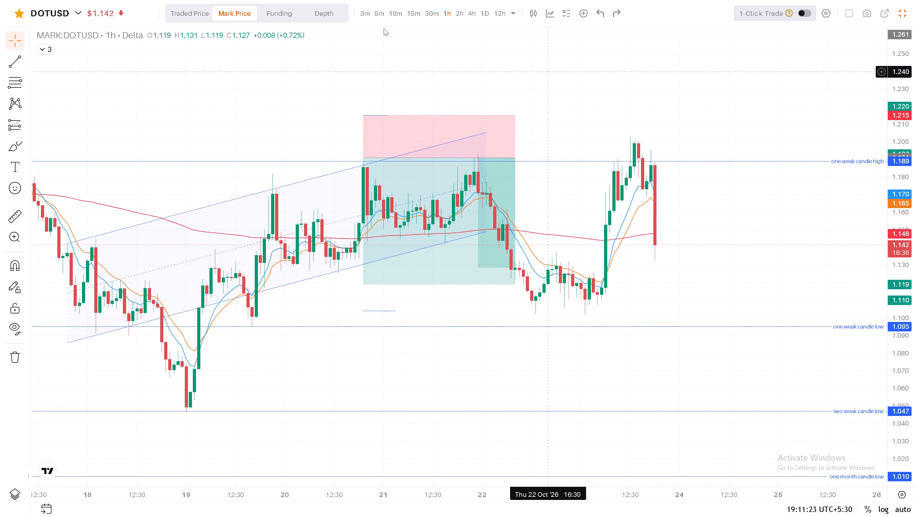
# Open the LTCUSD contract from the watchlist.
pyautogui.click(77, 14)
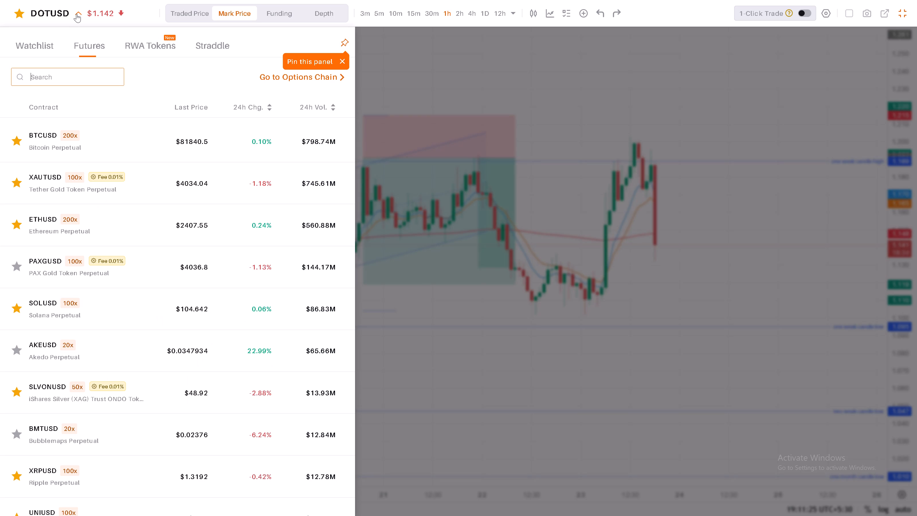
pyautogui.click(27, 44)
pyautogui.scroll(-2, 80, 226)
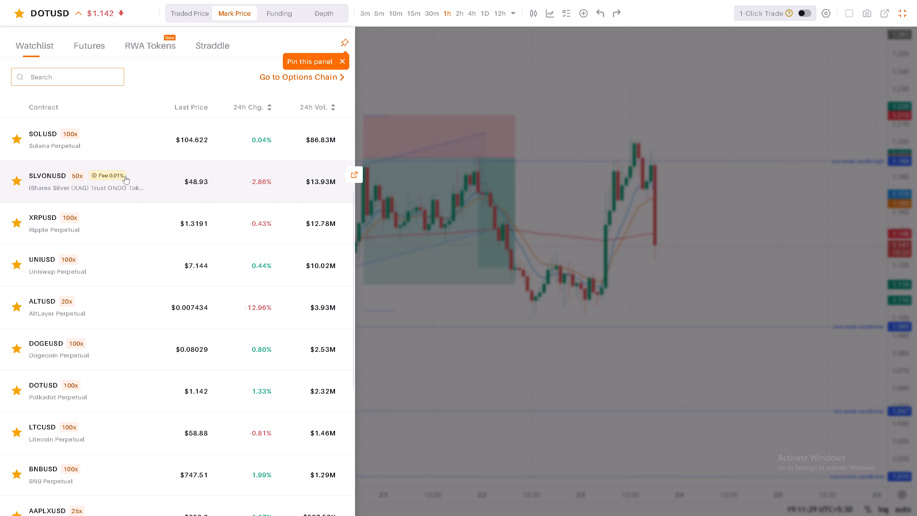
pyautogui.click(111, 432)
# Examine LTCUSD's mark price on the 1-hour, daily and 4-hour charts, comparing recent candles with the channel, moving averages and marked levels.
pyautogui.moveTo(903, 165); pyautogui.dragTo(902, 277)
pyautogui.moveTo(903, 279); pyautogui.dragTo(904, 282)
pyautogui.moveTo(904, 282); pyautogui.dragTo(910, 322)
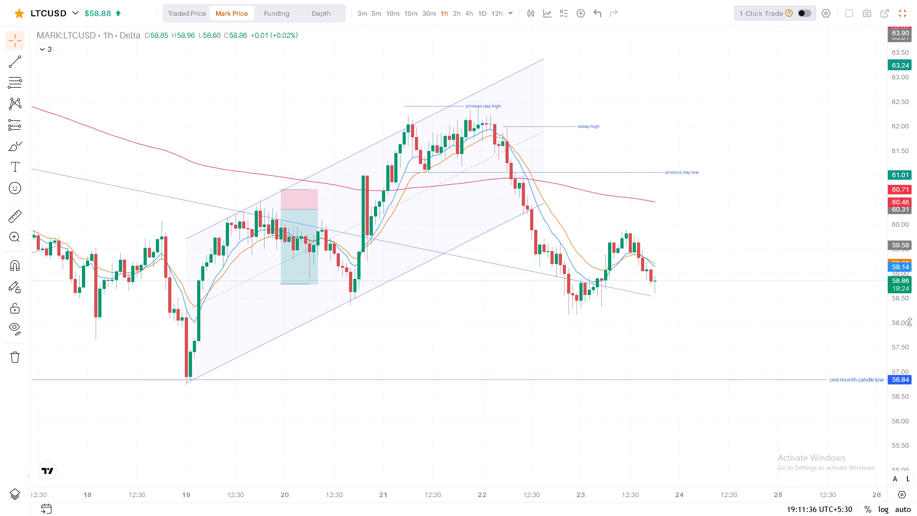
pyautogui.moveTo(910, 322); pyautogui.dragTo(914, 337)
pyautogui.tripleClick(914, 337)
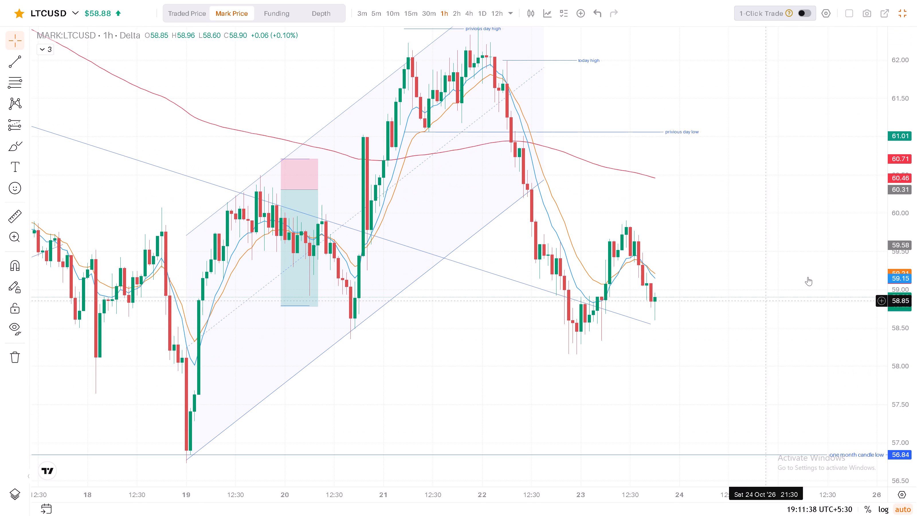
pyautogui.moveTo(901, 138); pyautogui.dragTo(895, 259)
pyautogui.moveTo(894, 285); pyautogui.dragTo(894, 292)
pyautogui.doubleClick(894, 295)
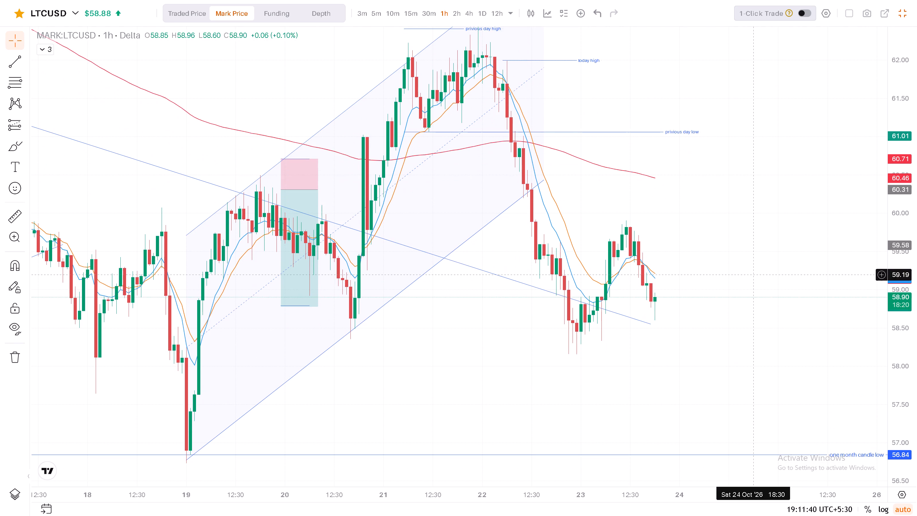
pyautogui.moveTo(904, 97); pyautogui.dragTo(900, 242)
pyautogui.click(900, 282)
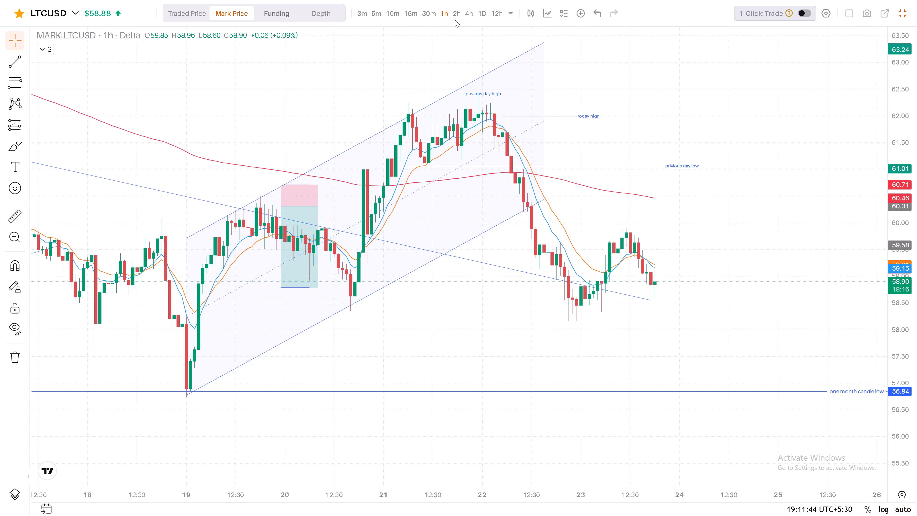
pyautogui.click(486, 15)
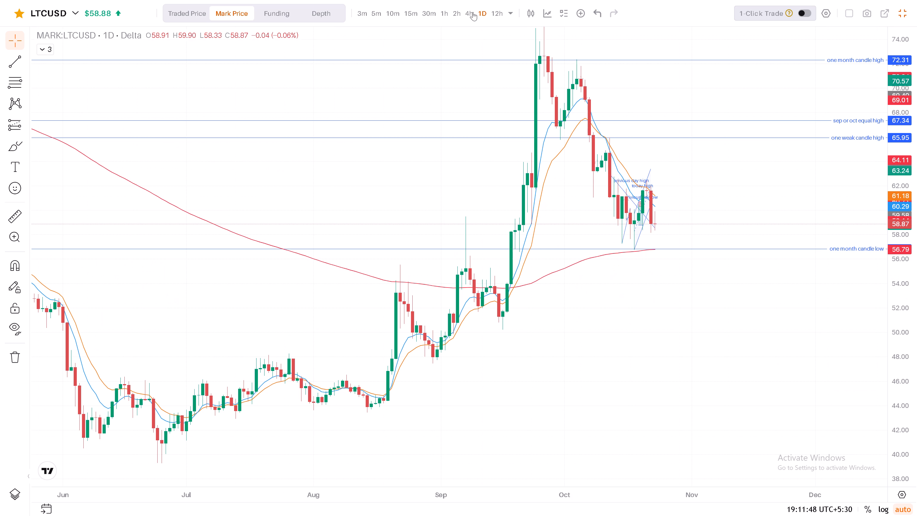
pyautogui.click(471, 13)
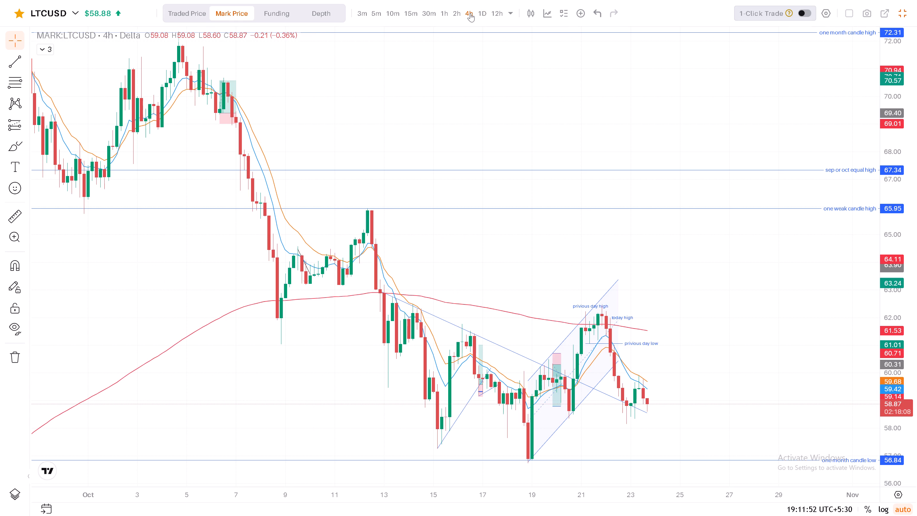
# On LTCUSD's daily chart, draw a horizontal trend line at the 22 October candle's low, 58.15, spanning 22 to 24 October.
pyautogui.click(482, 13)
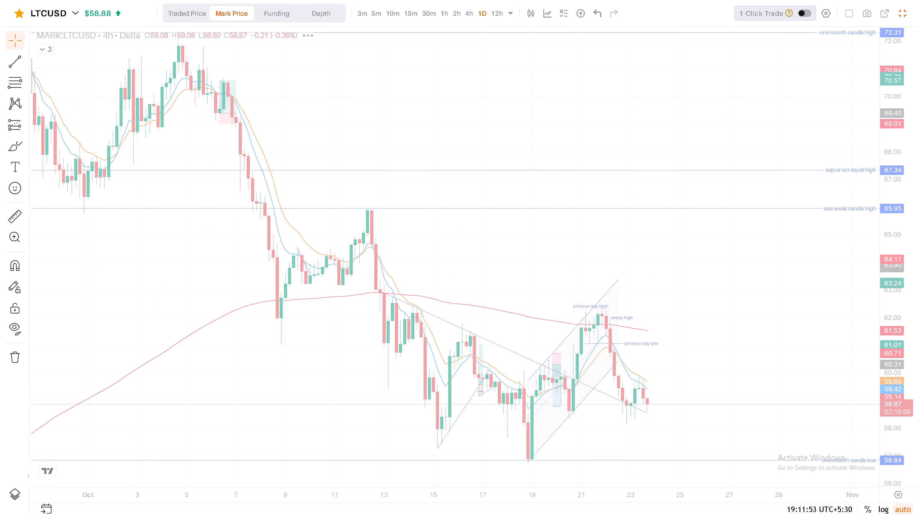
pyautogui.moveTo(899, 315); pyautogui.dragTo(898, 244)
pyautogui.scroll(7, 718, 221)
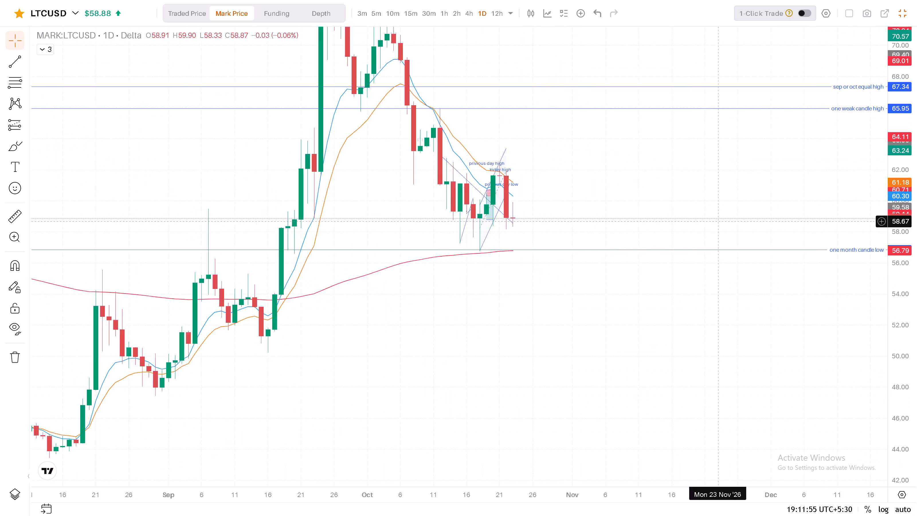
pyautogui.scroll(3, 583, 205)
pyautogui.moveTo(520, 180); pyautogui.dragTo(582, 221)
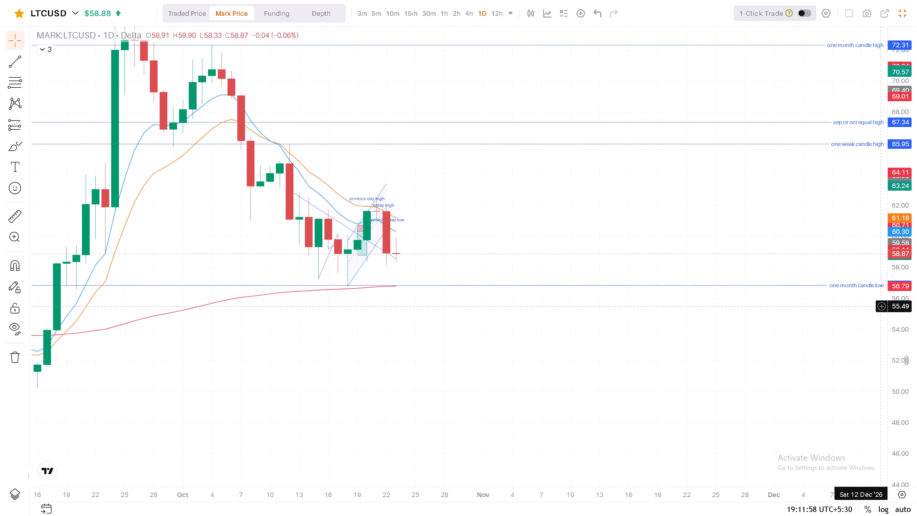
pyautogui.moveTo(898, 386); pyautogui.dragTo(881, 244)
pyautogui.scroll(4, 480, 179)
pyautogui.moveTo(371, 172); pyautogui.dragTo(550, 208)
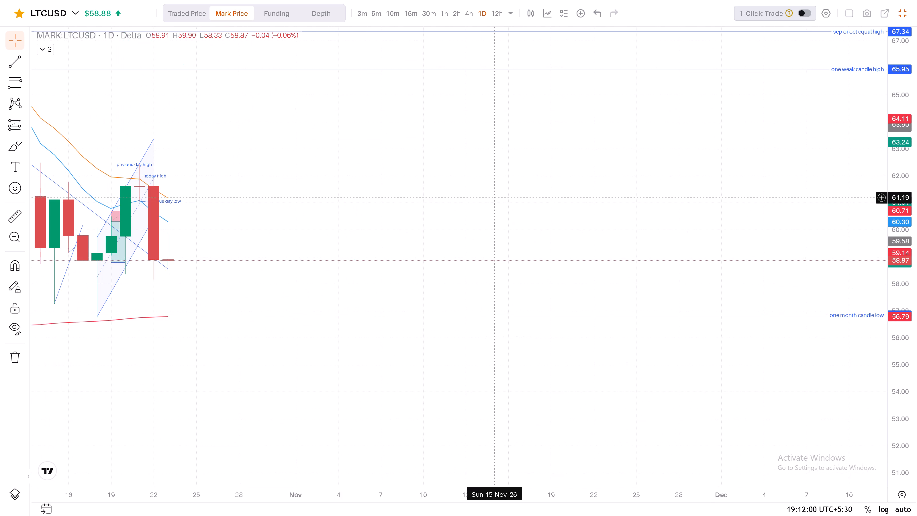
pyautogui.moveTo(550, 208); pyautogui.dragTo(760, 222)
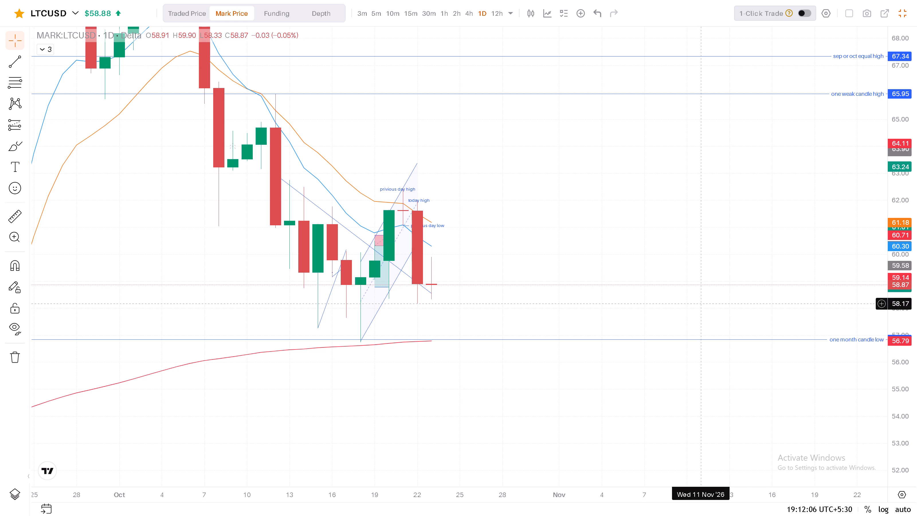
pyautogui.click(9, 60)
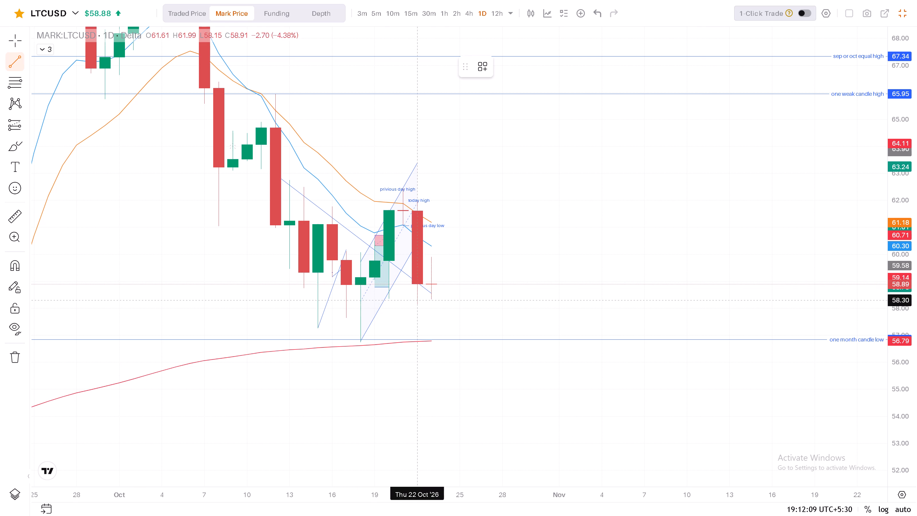
pyautogui.click(449, 304)
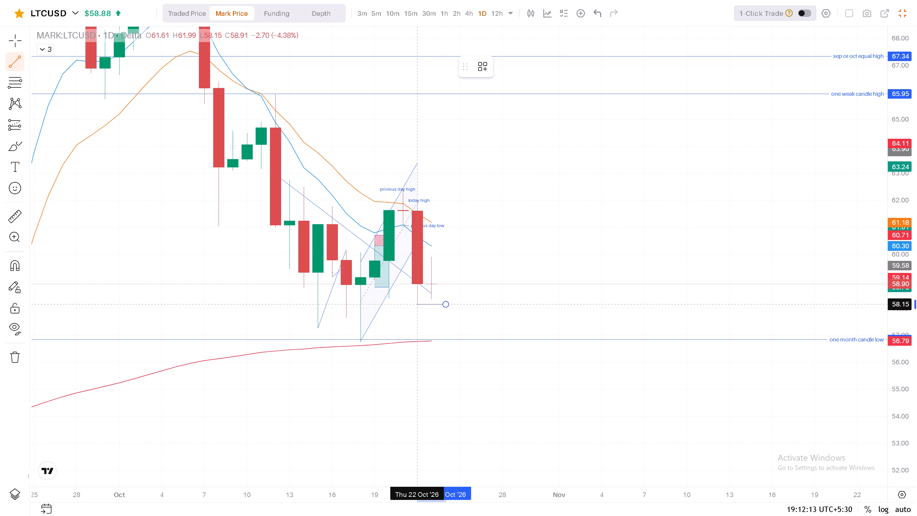
pyautogui.click(416, 304)
# Label the new trend line at the 22 October low with the text "privious day candle low".
pyautogui.click(601, 73)
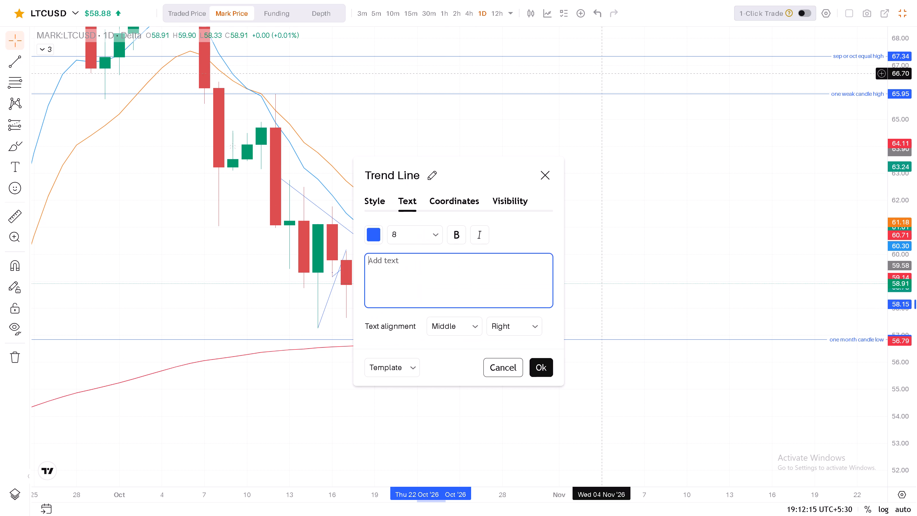
pyautogui.click(480, 259)
pyautogui.write('privious day cab')
pyautogui.press('BackSpace')
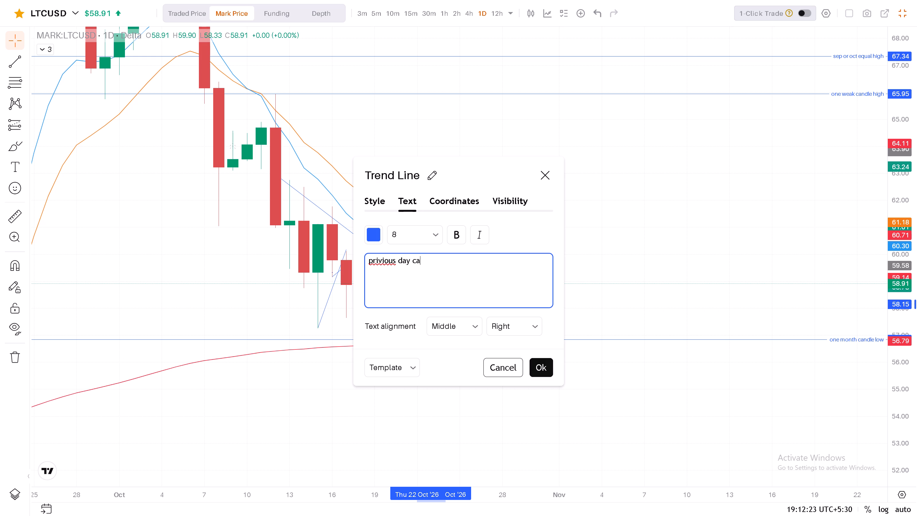
pyautogui.write('nd')
pyautogui.write('le low')
pyautogui.click(538, 370)
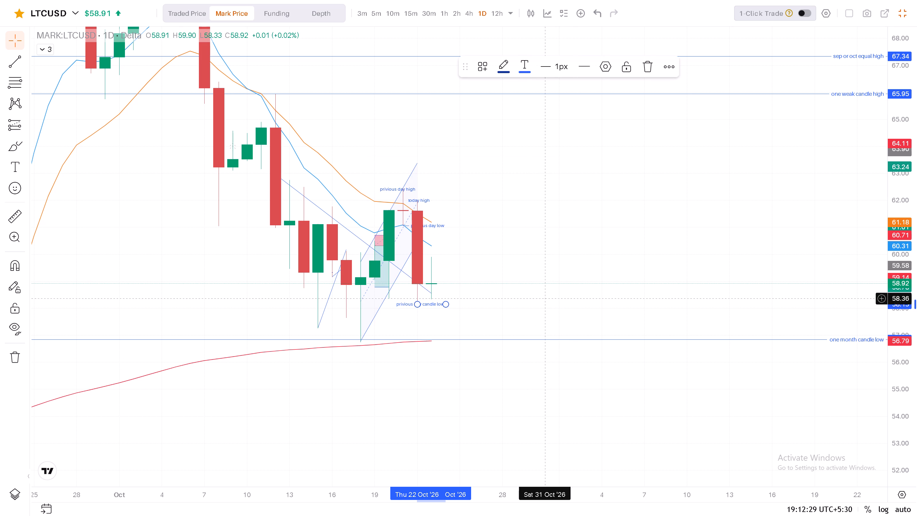
pyautogui.click(549, 232)
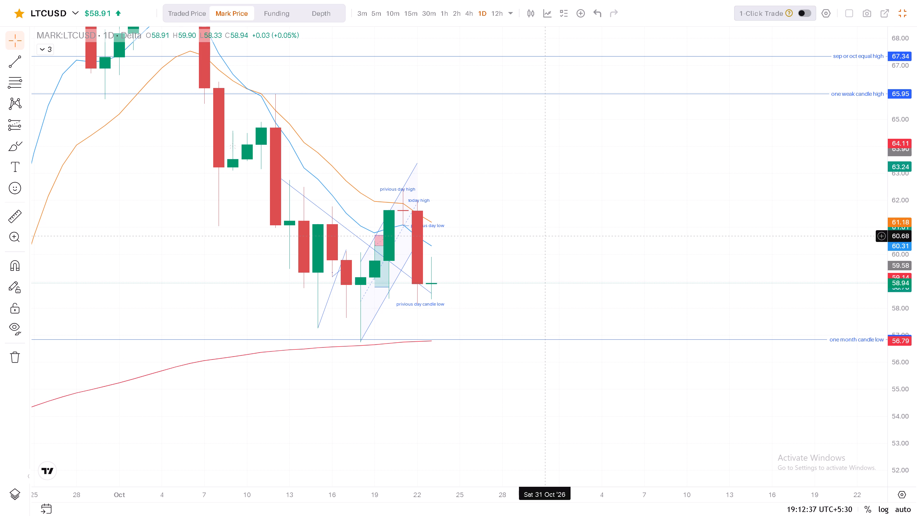
# On LTCUSD's 4-hour chart, extend the "privious day candle low" trend line to 24 October 17:30, keeping it at about 58.15.
pyautogui.click(470, 15)
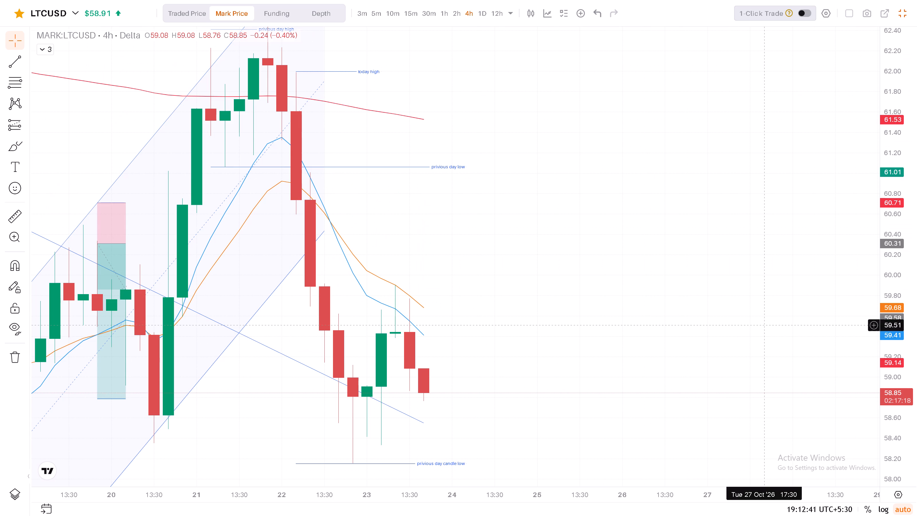
pyautogui.moveTo(513, 400); pyautogui.dragTo(546, 256)
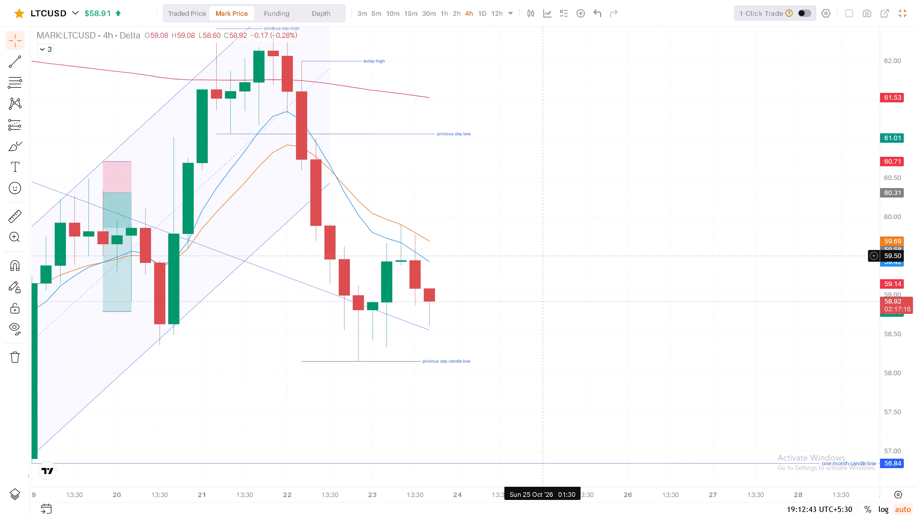
pyautogui.moveTo(473, 361); pyautogui.dragTo(475, 361)
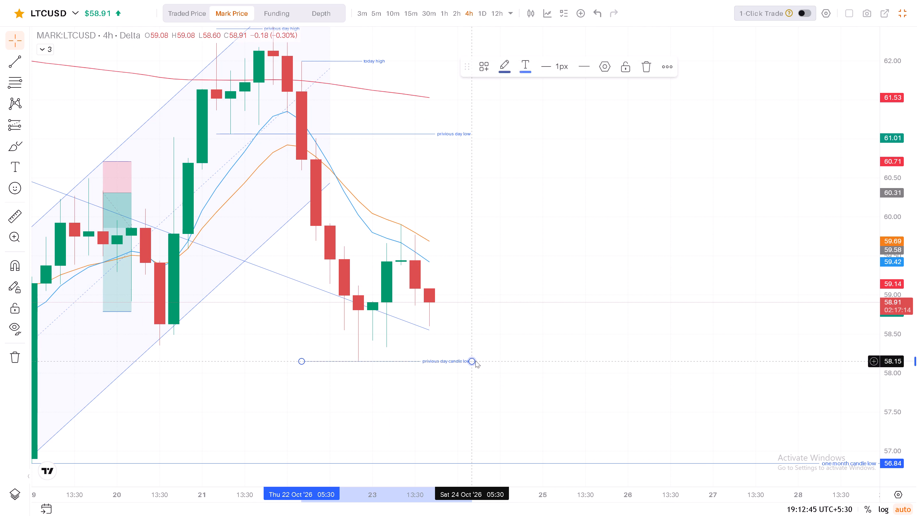
pyautogui.moveTo(475, 361); pyautogui.dragTo(505, 361)
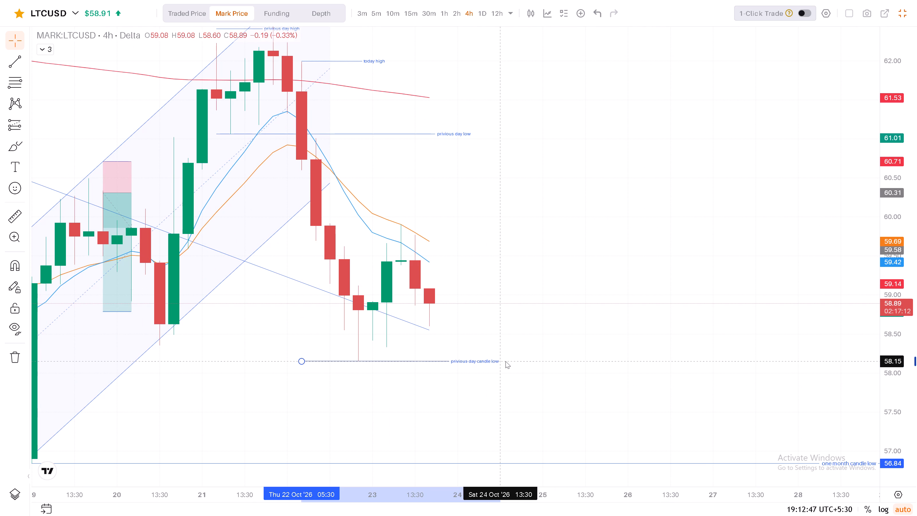
pyautogui.moveTo(505, 361); pyautogui.dragTo(510, 361)
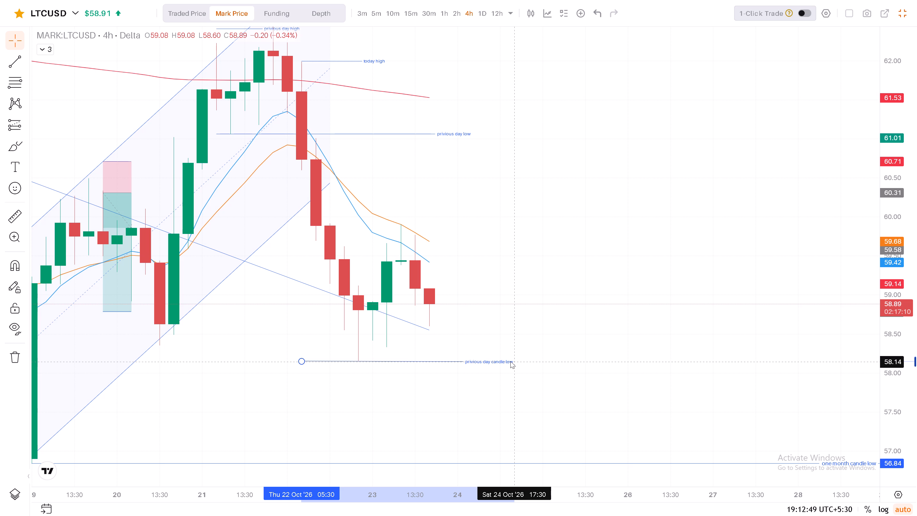
pyautogui.moveTo(510, 361); pyautogui.dragTo(512, 360)
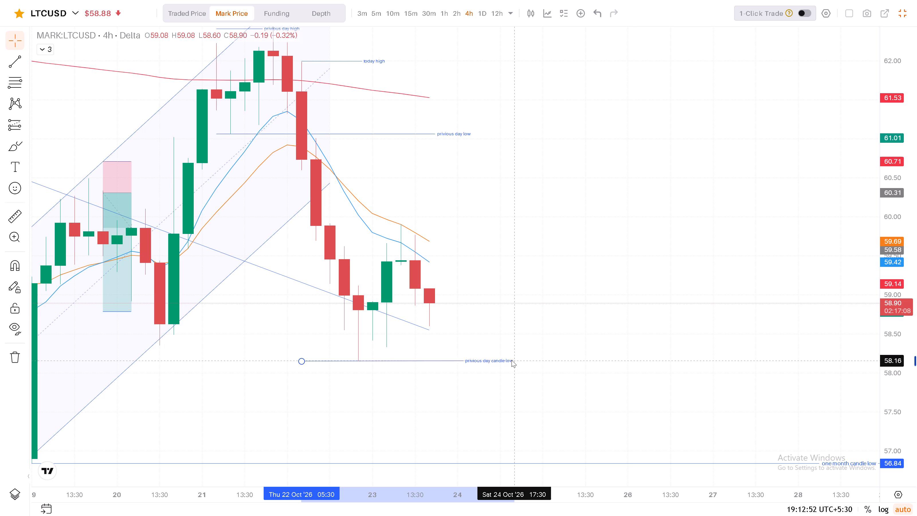
pyautogui.moveTo(512, 360); pyautogui.dragTo(514, 361)
pyautogui.click(514, 361)
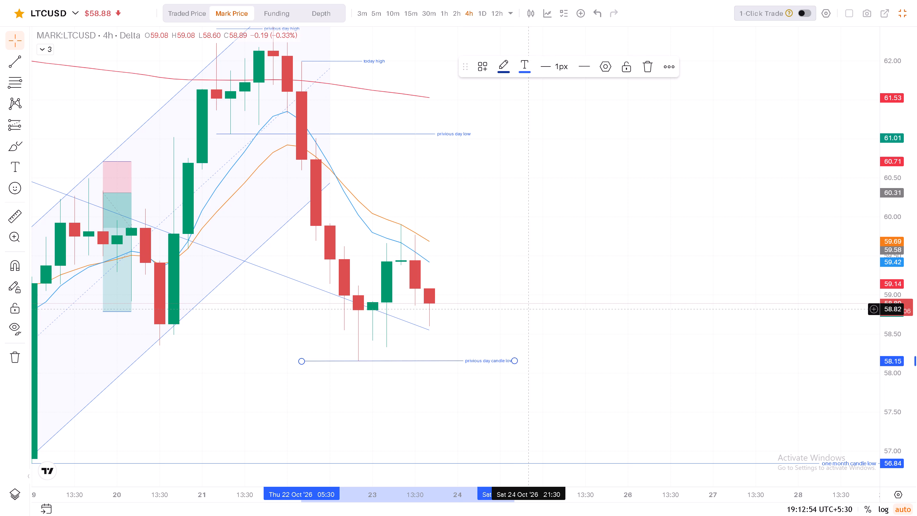
pyautogui.click(534, 309)
# Examine LTCUSD's 4-hour candles since 16 October against the rising channel, moving averages and marked day levels.
pyautogui.moveTo(519, 250); pyautogui.dragTo(671, 196)
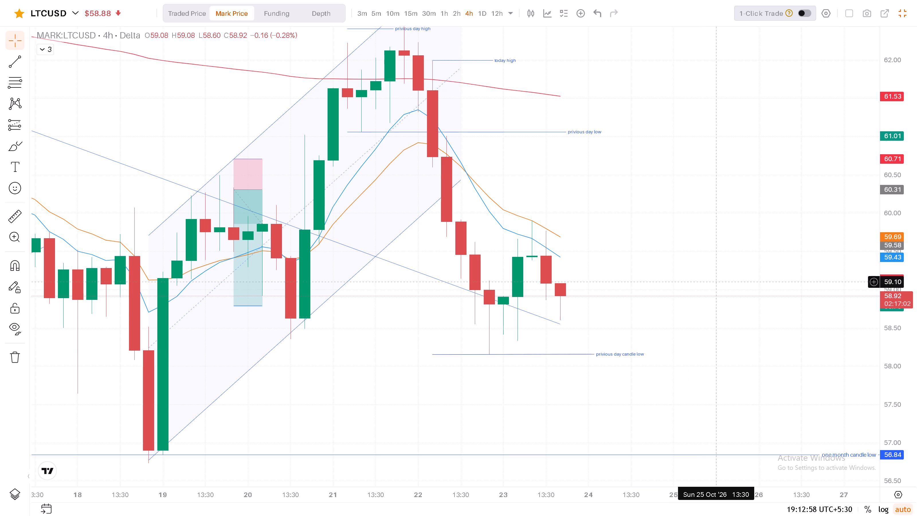
pyautogui.moveTo(710, 206); pyautogui.dragTo(702, 238)
pyautogui.moveTo(701, 239); pyautogui.dragTo(693, 243)
pyautogui.moveTo(693, 243); pyautogui.dragTo(683, 241)
pyautogui.moveTo(890, 99); pyautogui.dragTo(885, 221)
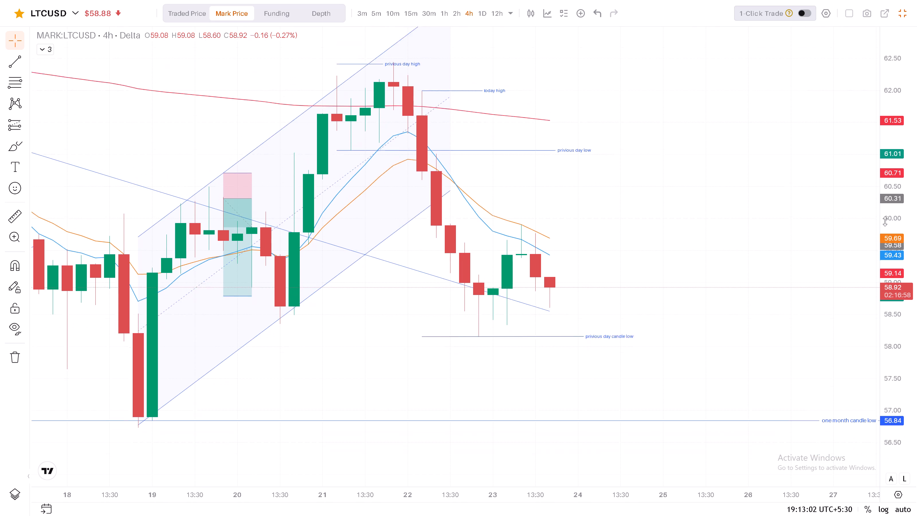
pyautogui.moveTo(885, 221); pyautogui.dragTo(881, 264)
pyautogui.scroll(-2, 765, 229)
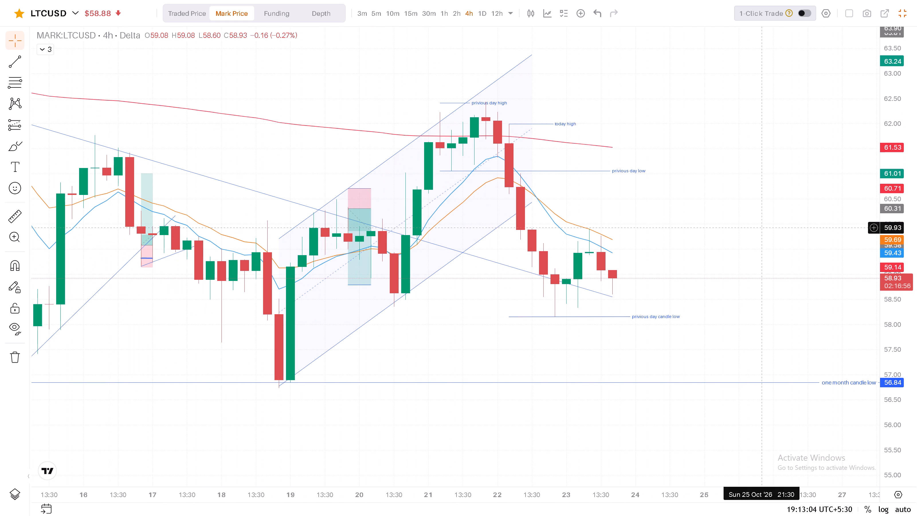
pyautogui.moveTo(781, 218); pyautogui.dragTo(773, 243)
pyautogui.doubleClick(773, 243)
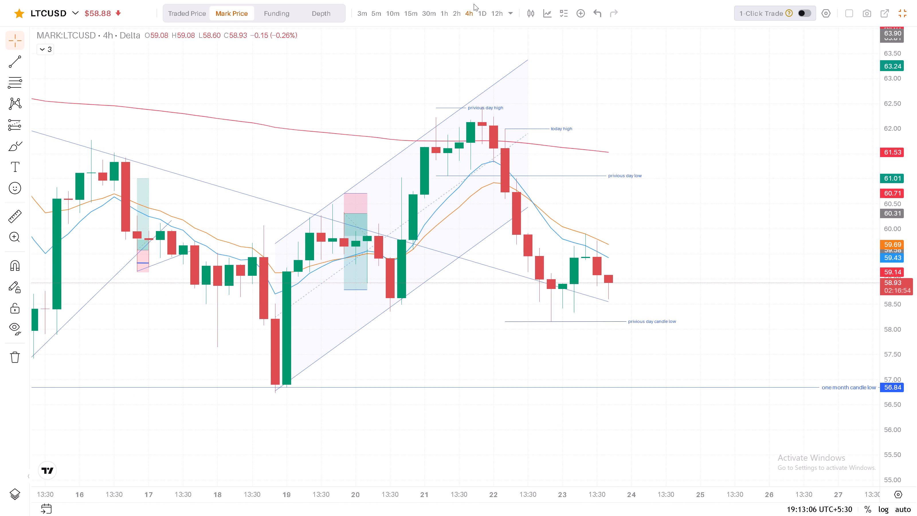
# Examine LTCUSD's recent price action on the 2-hour and 1-hour charts against the channel, moving averages and previous-day levels.
pyautogui.click(457, 13)
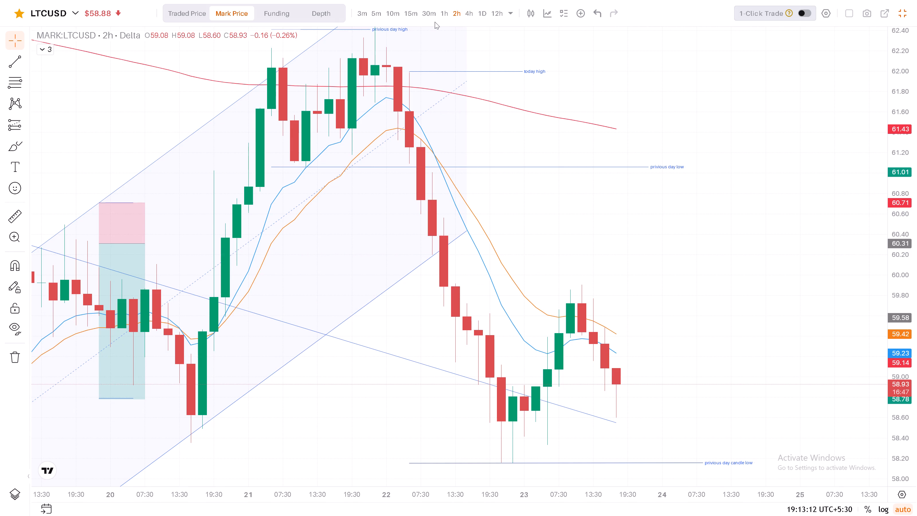
pyautogui.click(446, 15)
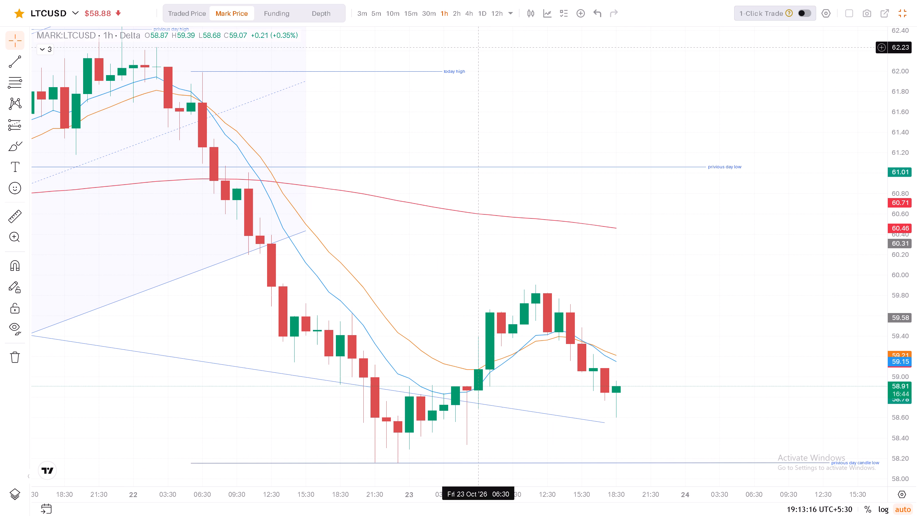
pyautogui.moveTo(902, 185); pyautogui.dragTo(899, 272)
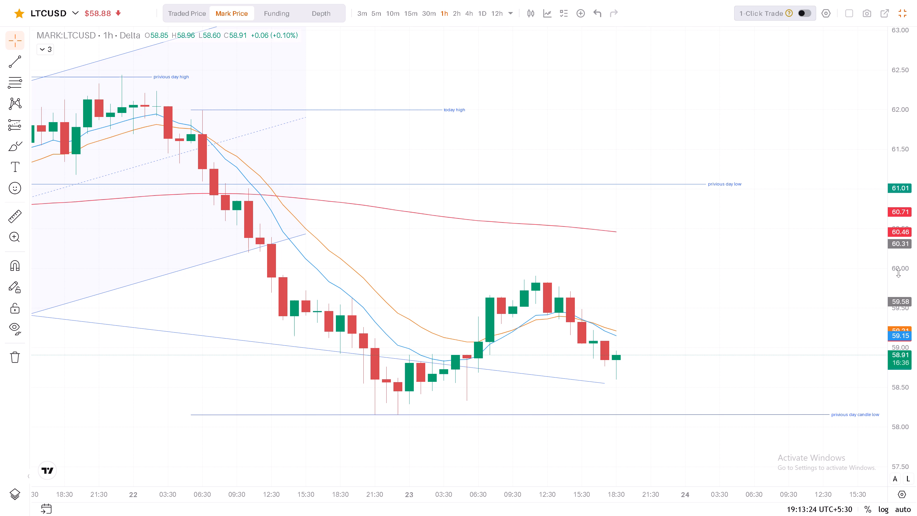
pyautogui.scroll(-2, 747, 297)
pyautogui.moveTo(749, 276); pyautogui.dragTo(653, 242)
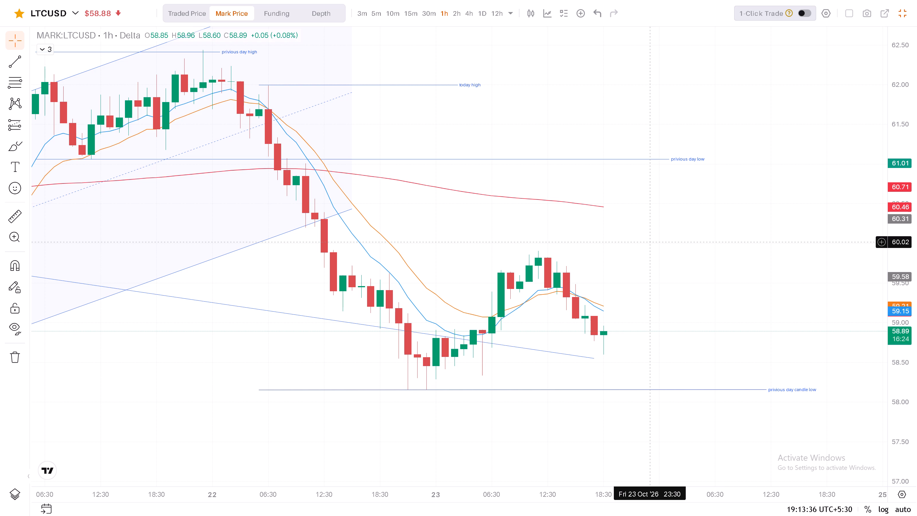
pyautogui.scroll(-1, 653, 242)
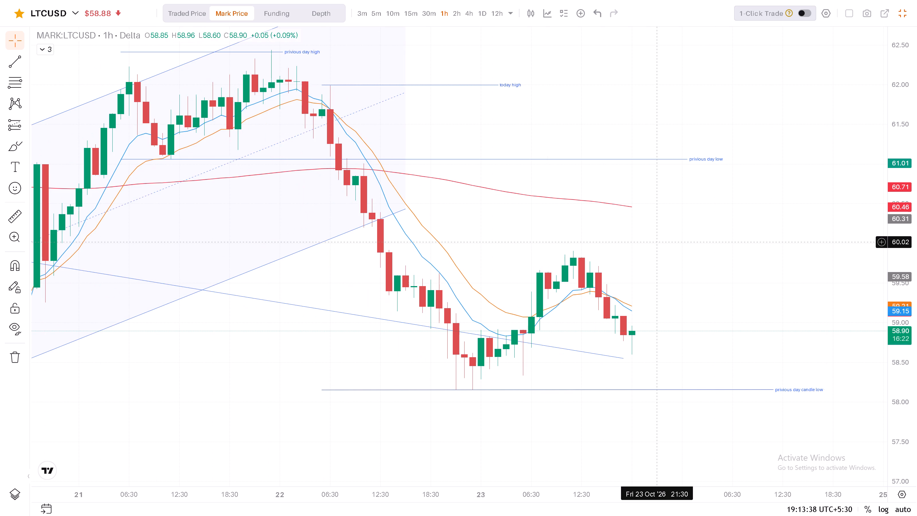
pyautogui.scroll(-3, 658, 241)
pyautogui.moveTo(916, 103); pyautogui.dragTo(901, 224)
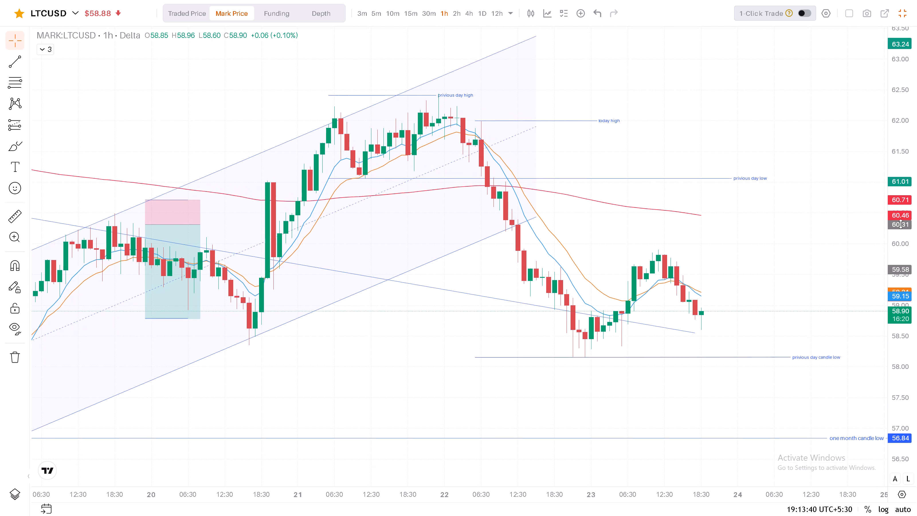
pyautogui.moveTo(901, 224); pyautogui.dragTo(901, 263)
pyautogui.scroll(-1, 742, 88)
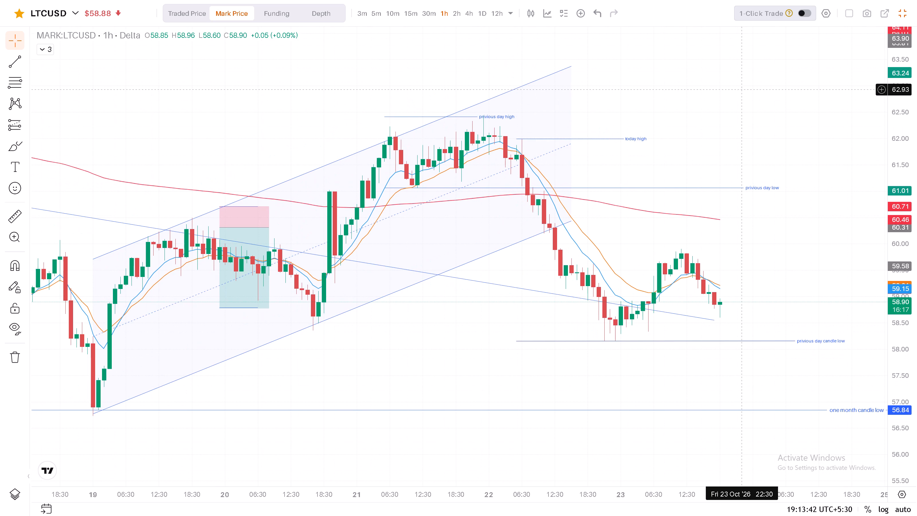
pyautogui.moveTo(770, 233); pyautogui.dragTo(837, 232)
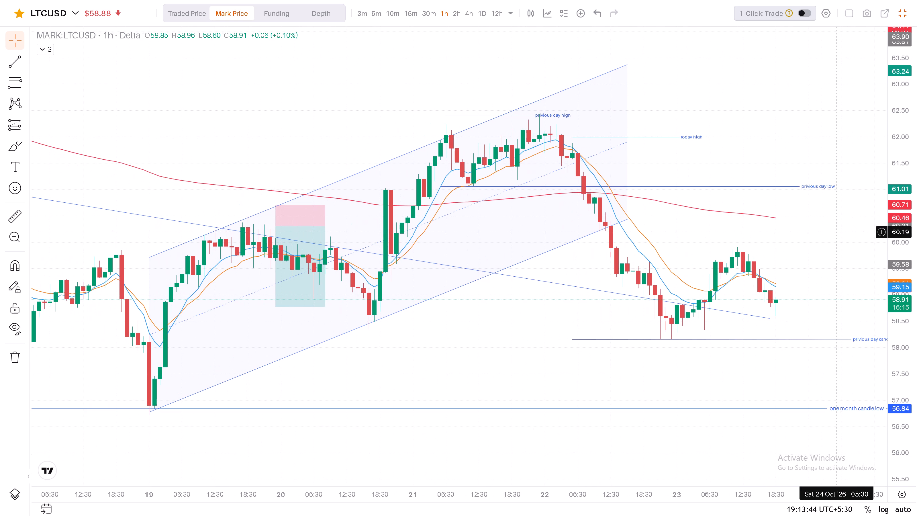
pyautogui.moveTo(837, 232); pyautogui.dragTo(821, 232)
pyautogui.click(821, 232)
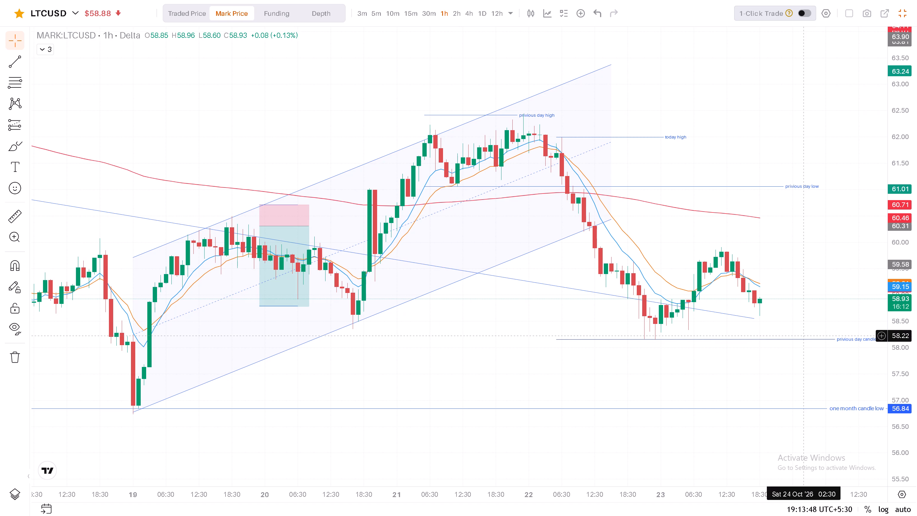
pyautogui.moveTo(810, 238); pyautogui.dragTo(763, 241)
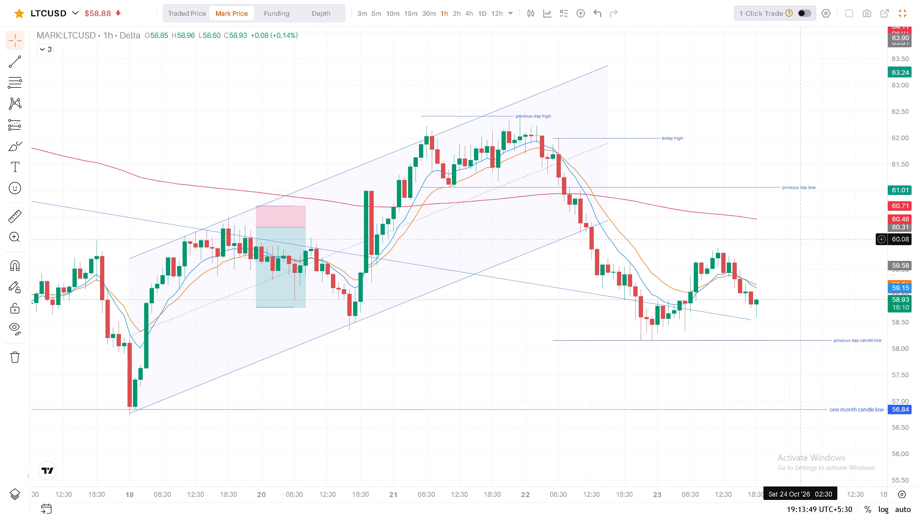
pyautogui.moveTo(763, 241); pyautogui.dragTo(685, 232)
pyautogui.tripleClick(685, 232)
pyautogui.doubleClick(685, 232)
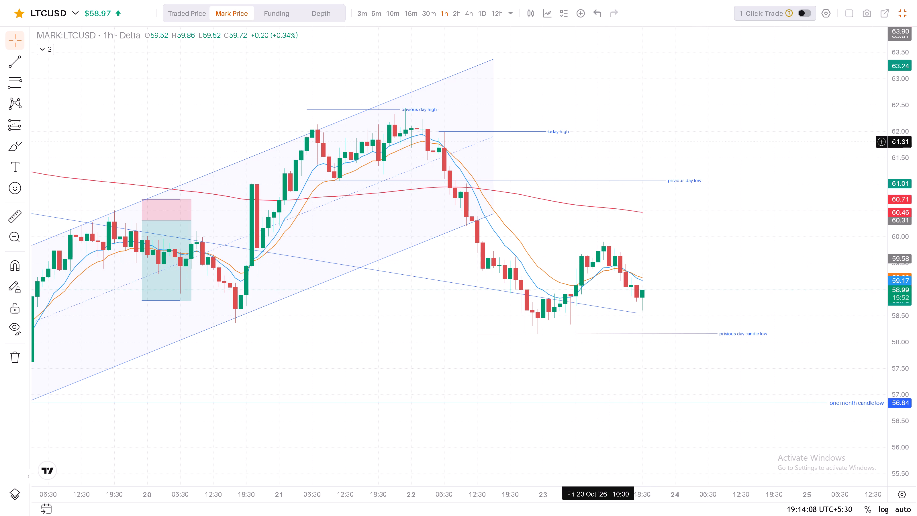
# On LTCUSD's daily chart, extend the "today high" trend line from the 22 October candle to 24 October at about 62.01.
pyautogui.click(487, 13)
pyautogui.doubleClick(479, 13)
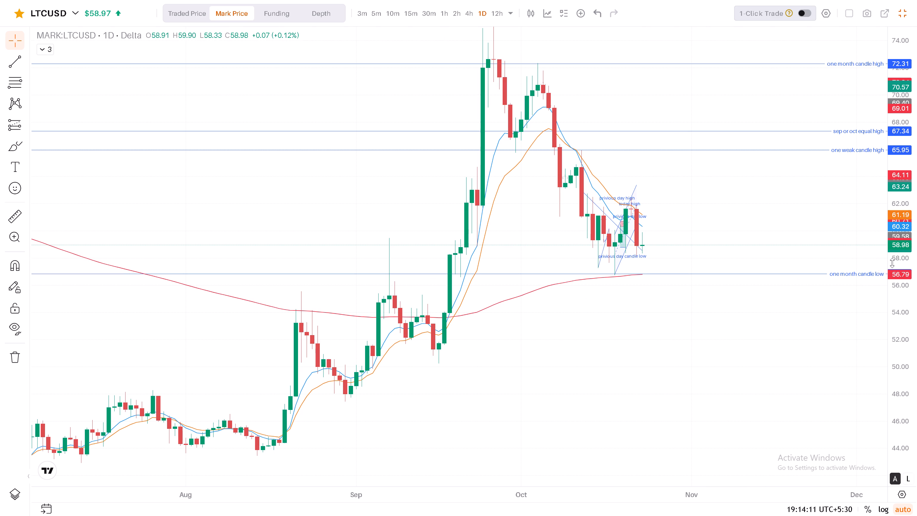
pyautogui.moveTo(892, 263); pyautogui.dragTo(905, 137)
pyautogui.click(905, 137)
pyautogui.scroll(10, 732, 159)
pyautogui.scroll(5, 552, 178)
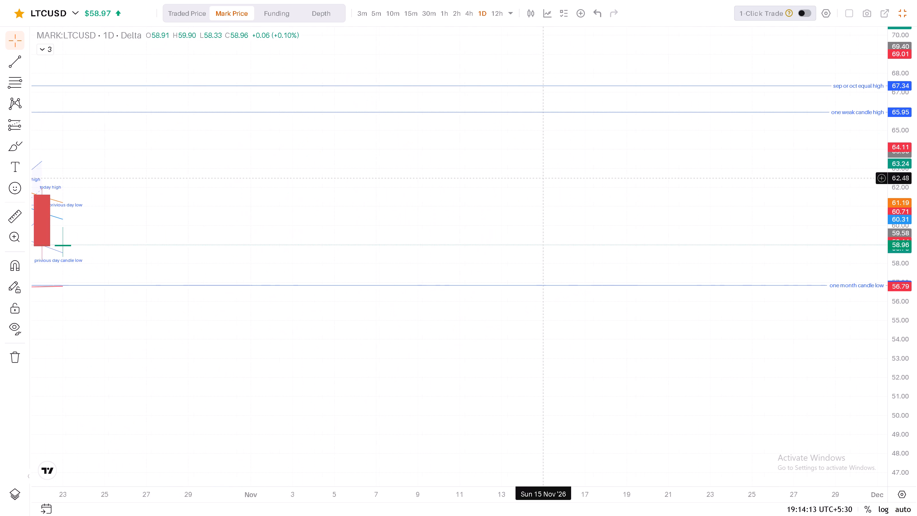
pyautogui.moveTo(326, 147); pyautogui.dragTo(761, 288)
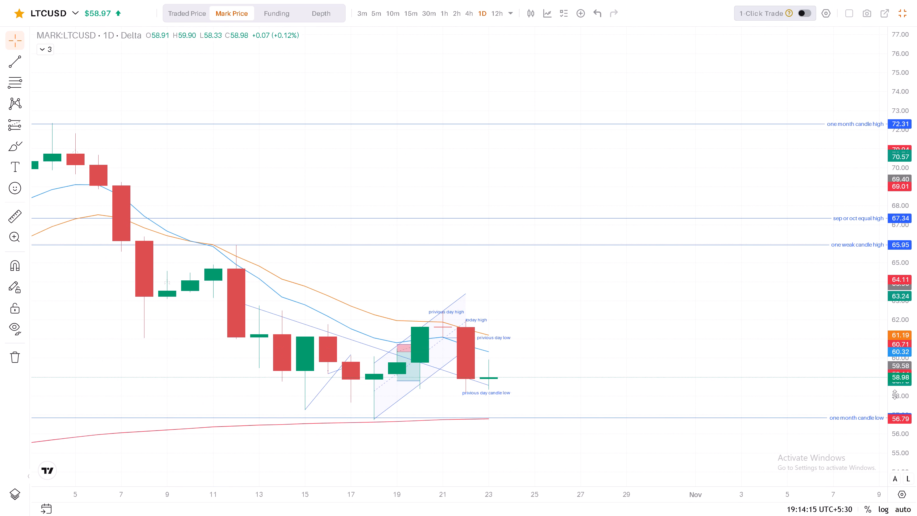
pyautogui.moveTo(895, 394); pyautogui.dragTo(893, 292)
pyautogui.moveTo(657, 301); pyautogui.dragTo(657, 196)
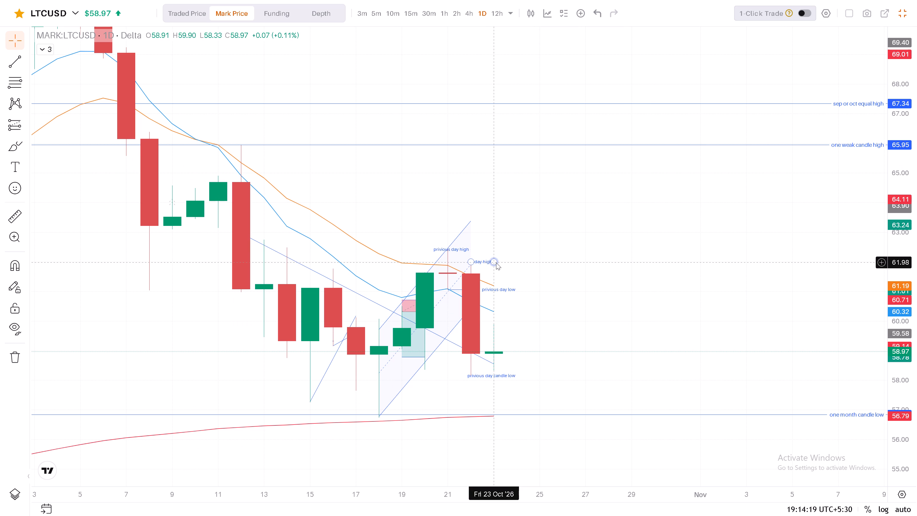
pyautogui.moveTo(496, 263); pyautogui.dragTo(512, 263)
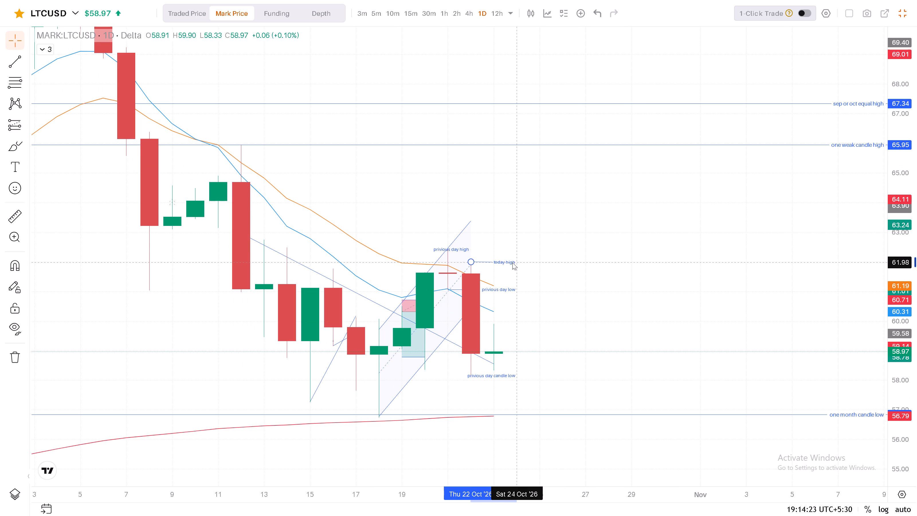
pyautogui.moveTo(512, 263); pyautogui.dragTo(514, 261)
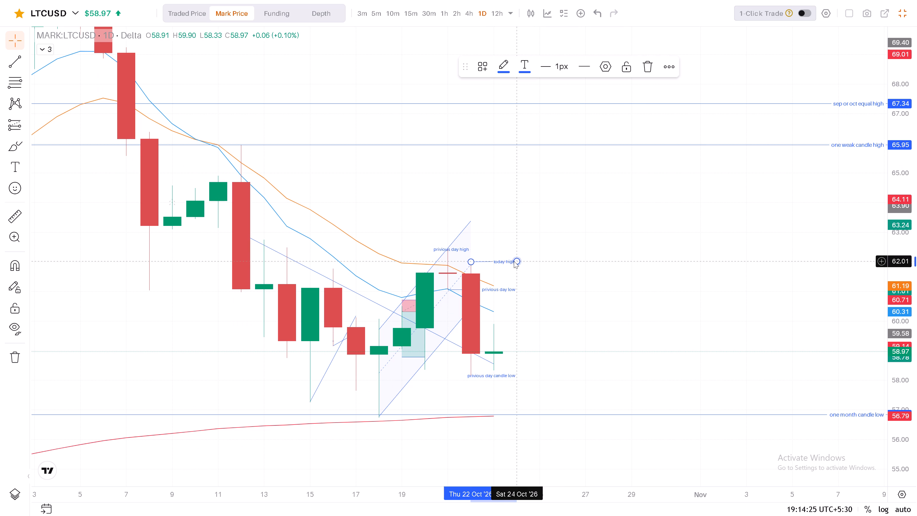
pyautogui.click(514, 261)
# Change the text of the "today high" trend line to "privious day high".
pyautogui.doubleClick(609, 66)
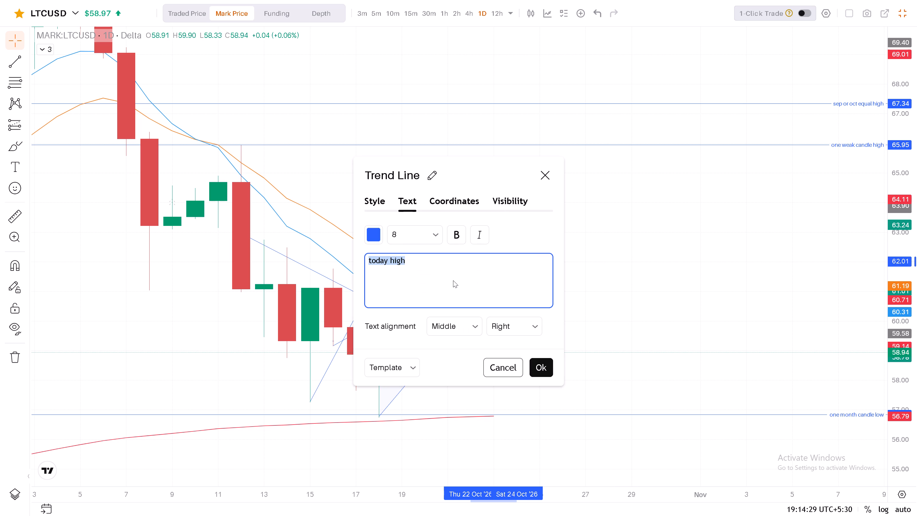
pyautogui.press('Down')
pyautogui.press('Down')
pyautogui.press('Down')
pyautogui.press('Left')
pyautogui.press('Left')
pyautogui.press('Left')
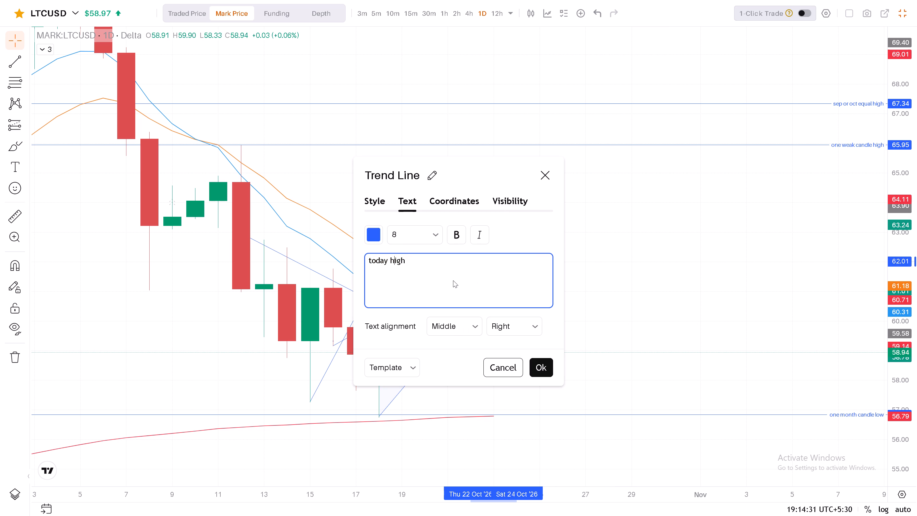
pyautogui.press('Left')
pyautogui.press('Left')
pyautogui.press('BackSpace')
pyautogui.press('BackSpace')
pyautogui.press('BackSpace')
pyautogui.press('BackSpace')
pyautogui.press('BackSpace')
pyautogui.press('BackSpace')
pyautogui.press('BackSpace')
pyautogui.press('BackSpace')
pyautogui.press('BackSpace')
pyautogui.press('BackSpace')
pyautogui.press('BackSpace')
pyautogui.press('BackSpace')
pyautogui.press('BackSpace')
pyautogui.press('BackSpace')
pyautogui.press('BackSpace')
pyautogui.press('BackSpace')
pyautogui.write('privious d')
pyautogui.press('y')
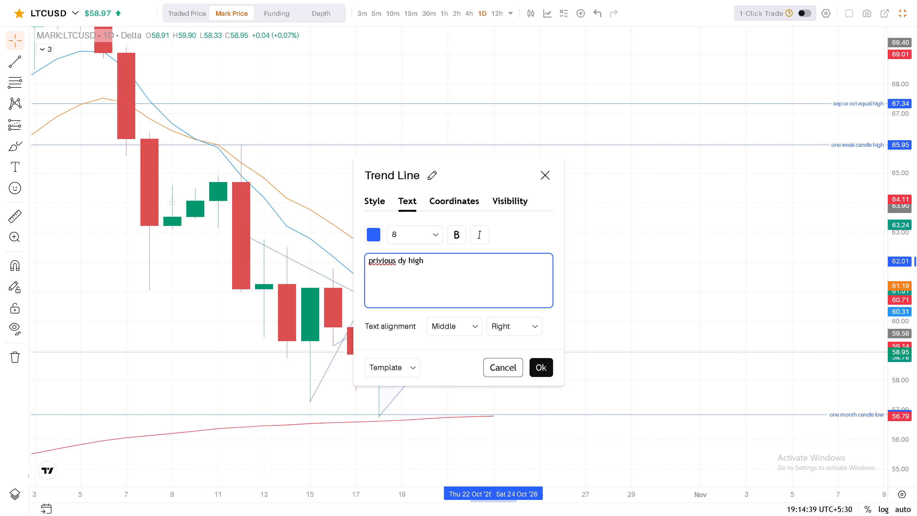
pyautogui.press('BackSpace')
pyautogui.press('a')
pyautogui.press('y')
pyautogui.click(544, 368)
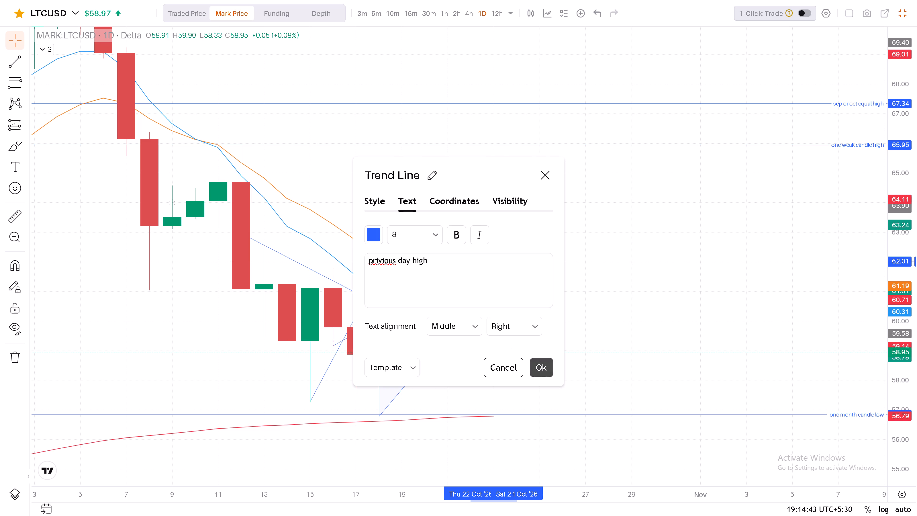
pyautogui.click(652, 269)
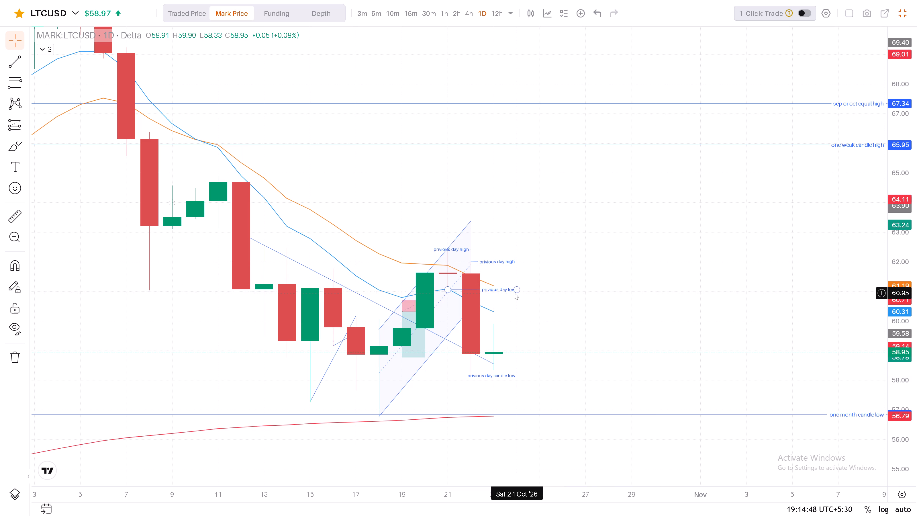
# Examine LTCUSD's recent price action on the daily, 4-hour and 1-hour charts against the moving averages, trend line and previous-day levels.
pyautogui.click(624, 269)
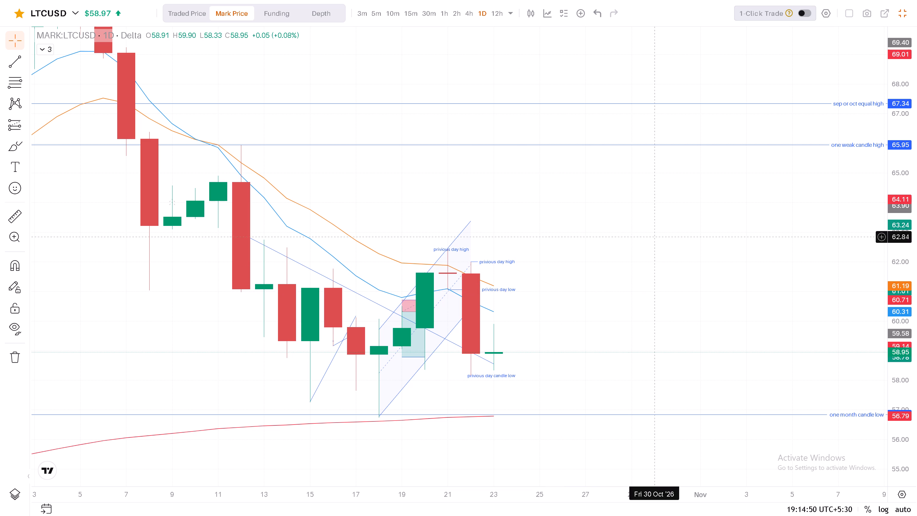
pyautogui.scroll(-1, 661, 226)
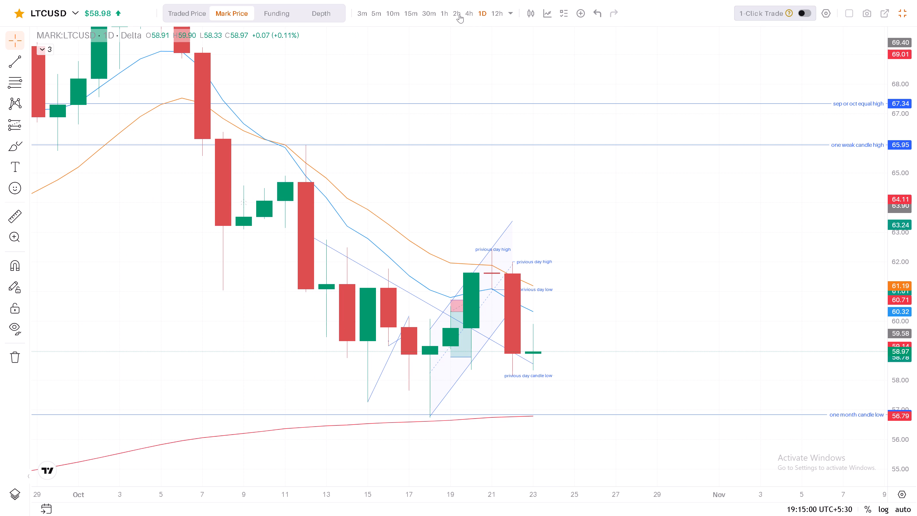
pyautogui.click(470, 17)
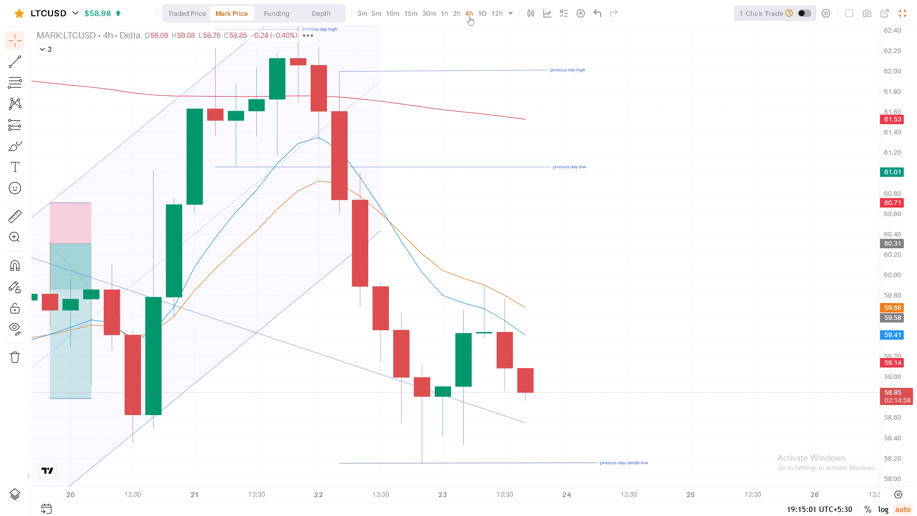
pyautogui.click(444, 12)
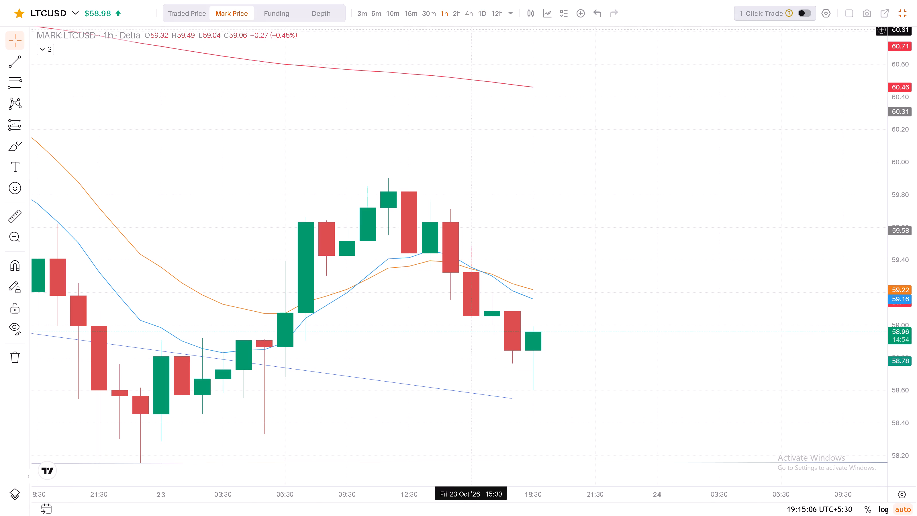
pyautogui.moveTo(904, 260); pyautogui.dragTo(910, 312)
pyautogui.scroll(-5, 699, 278)
pyautogui.moveTo(785, 336); pyautogui.dragTo(784, 336)
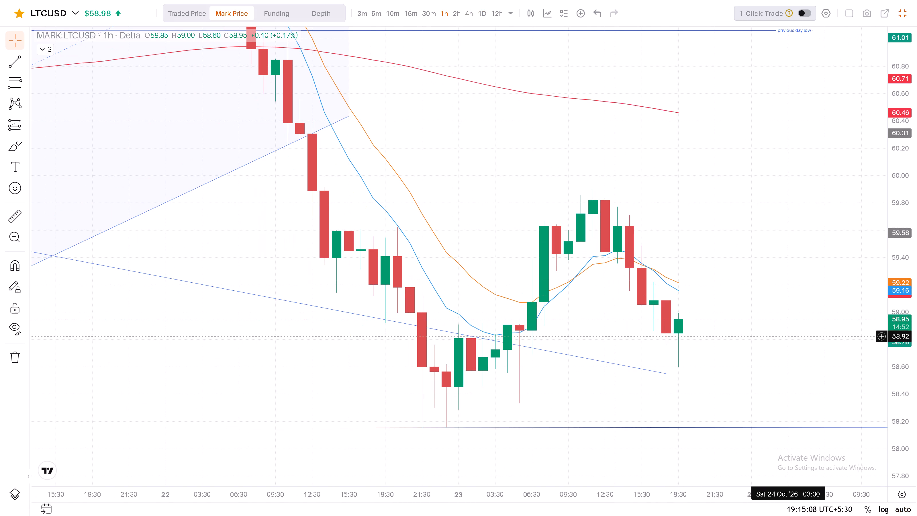
pyautogui.moveTo(784, 336); pyautogui.dragTo(705, 217)
pyautogui.moveTo(902, 106); pyautogui.dragTo(906, 152)
pyautogui.scroll(-1, 729, 161)
pyautogui.moveTo(748, 147); pyautogui.dragTo(722, 165)
pyautogui.click(722, 165)
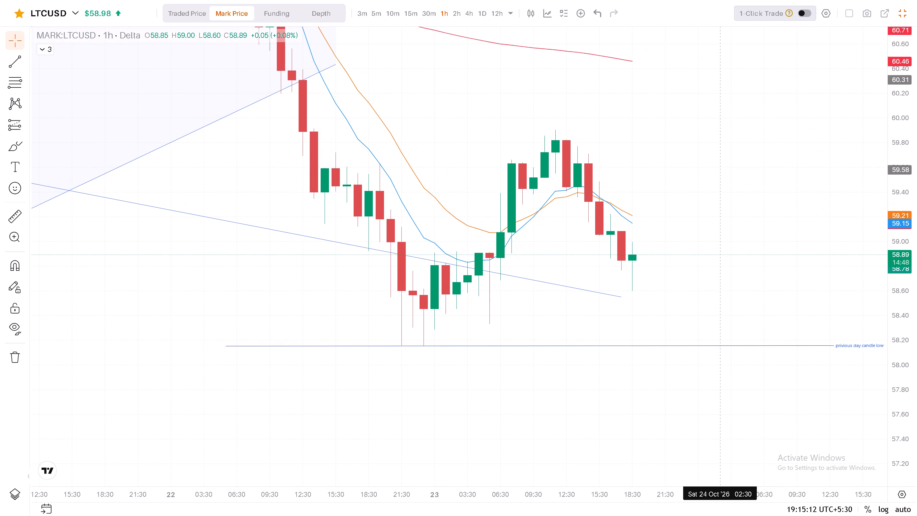
pyautogui.moveTo(696, 129); pyautogui.dragTo(660, 148)
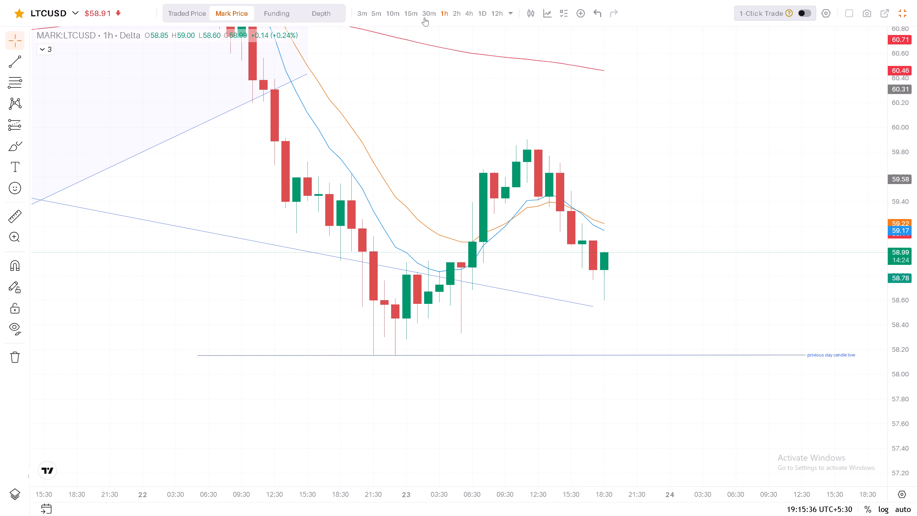
pyautogui.moveTo(743, 149); pyautogui.dragTo(730, 170)
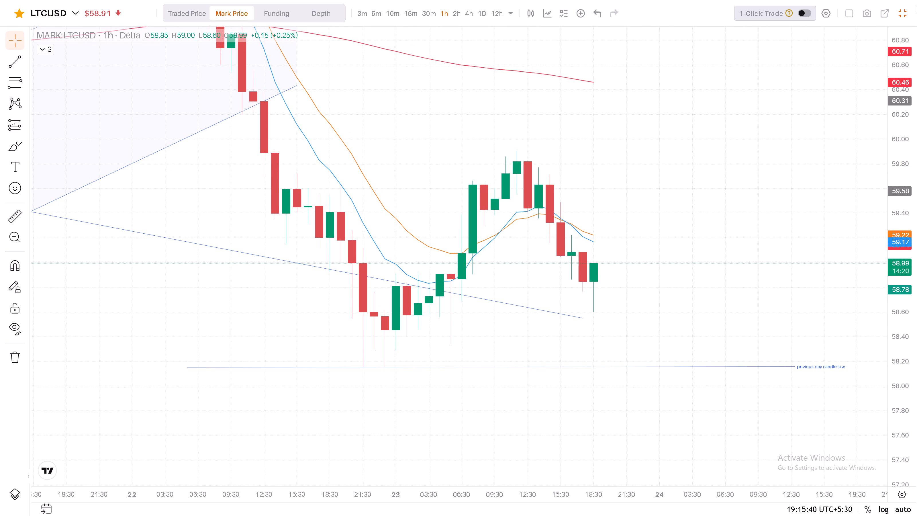
# Leave the full-screen chart and review the open XRPUSD, VELVETUSD and ALTUSD orders, including quantities, limit prices and TP/SL.
pyautogui.click(908, 11)
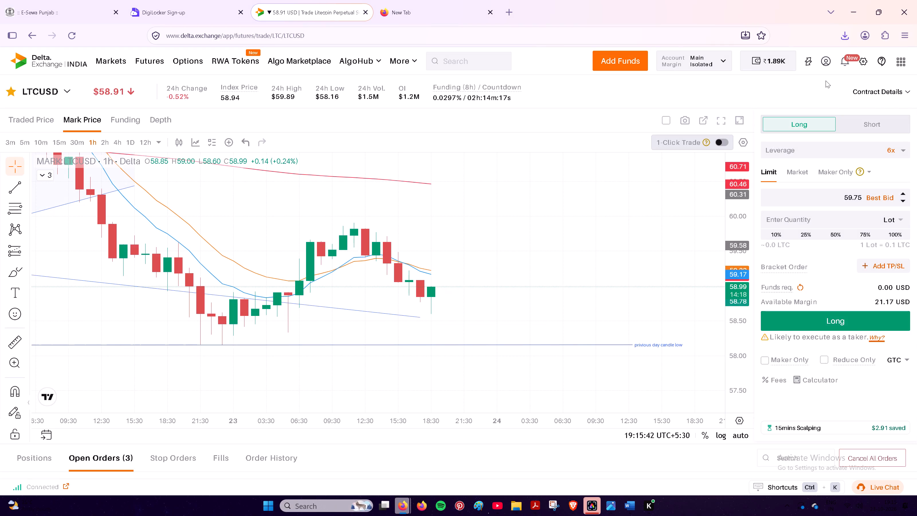
pyautogui.scroll(-3, 828, 81)
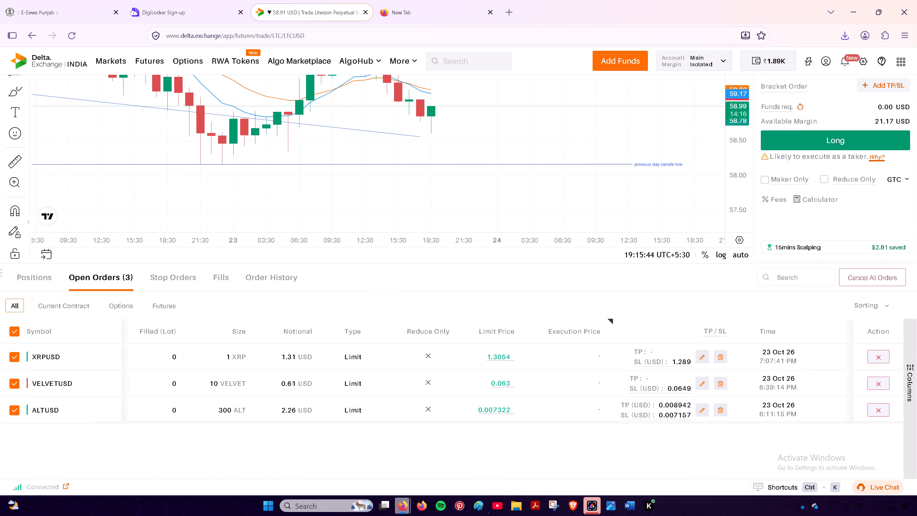
pyautogui.moveTo(569, 421); pyautogui.dragTo(224, 416)
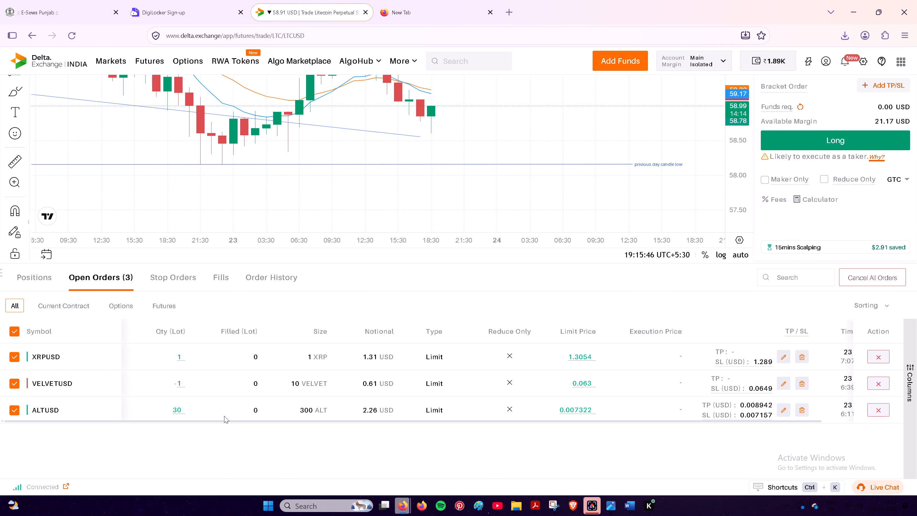
pyautogui.moveTo(224, 420); pyautogui.dragTo(240, 423)
pyautogui.click(222, 420)
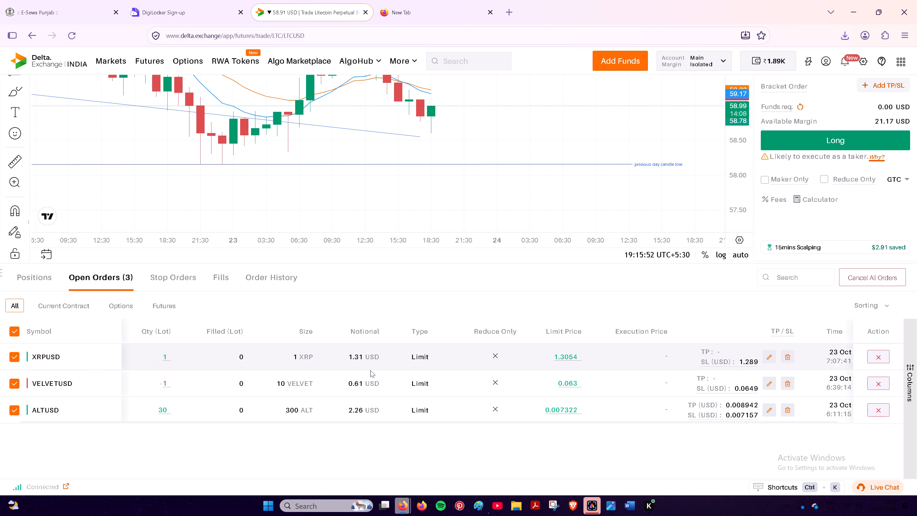
pyautogui.moveTo(462, 423); pyautogui.dragTo(503, 421)
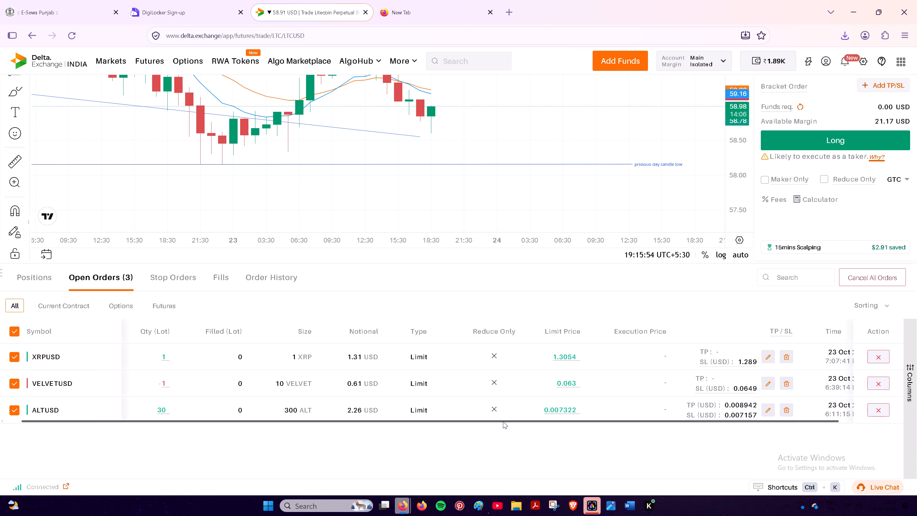
pyautogui.moveTo(503, 421); pyautogui.dragTo(596, 423)
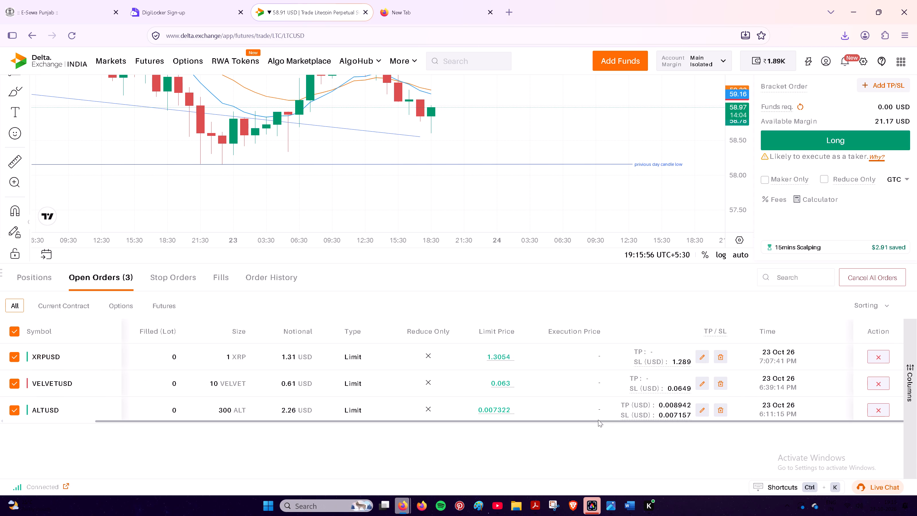
pyautogui.moveTo(598, 420); pyautogui.dragTo(664, 417)
pyautogui.scroll(4, 749, 282)
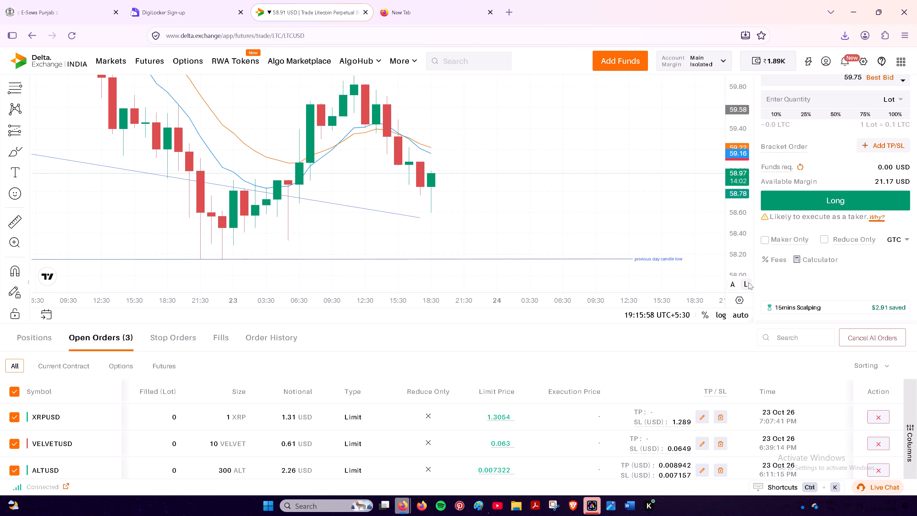
pyautogui.scroll(5, 799, 336)
# On LTCUSD's full-screen 1-hour chart, shift the previous-day candle low line back in time so it starts at 22 October 01:30.
pyautogui.click(725, 120)
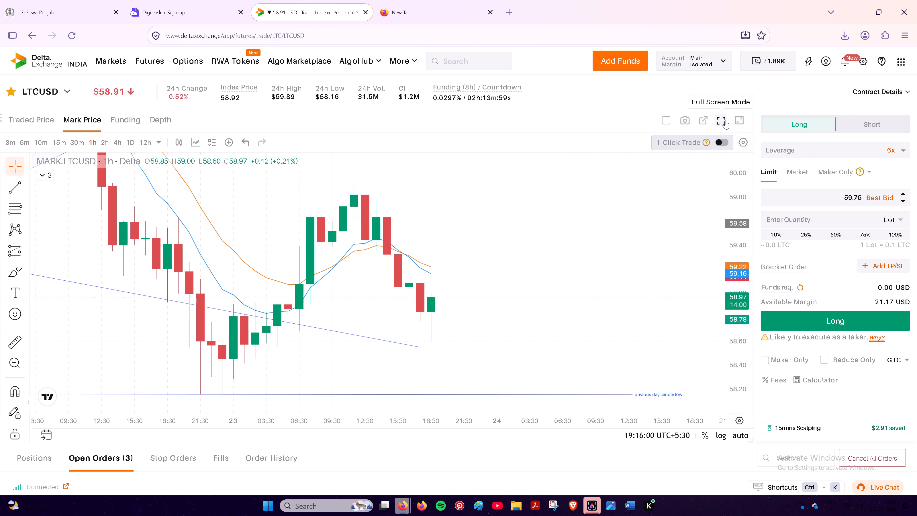
pyautogui.moveTo(902, 177); pyautogui.dragTo(896, 329)
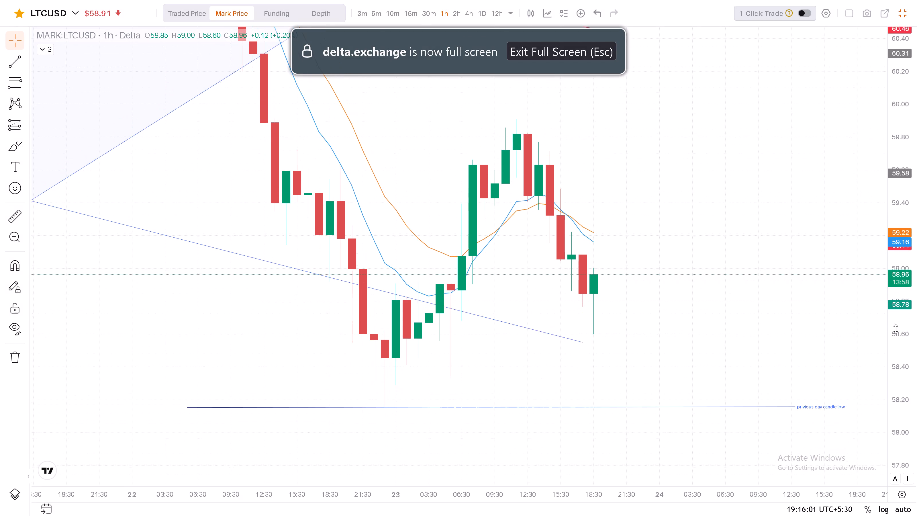
pyautogui.moveTo(896, 329); pyautogui.dragTo(893, 350)
pyautogui.moveTo(749, 198); pyautogui.dragTo(728, 327)
pyautogui.scroll(-4, 730, 281)
pyautogui.moveTo(779, 258); pyautogui.dragTo(779, 257)
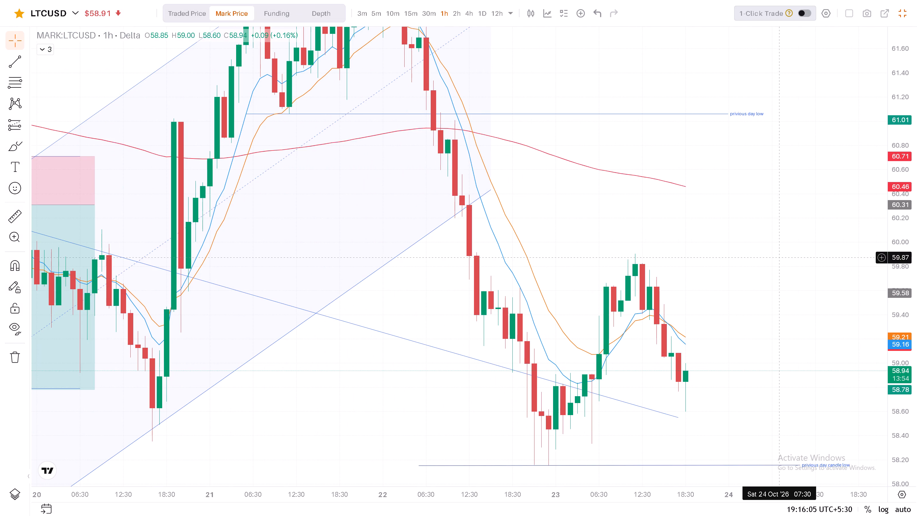
pyautogui.moveTo(779, 257); pyautogui.dragTo(695, 229)
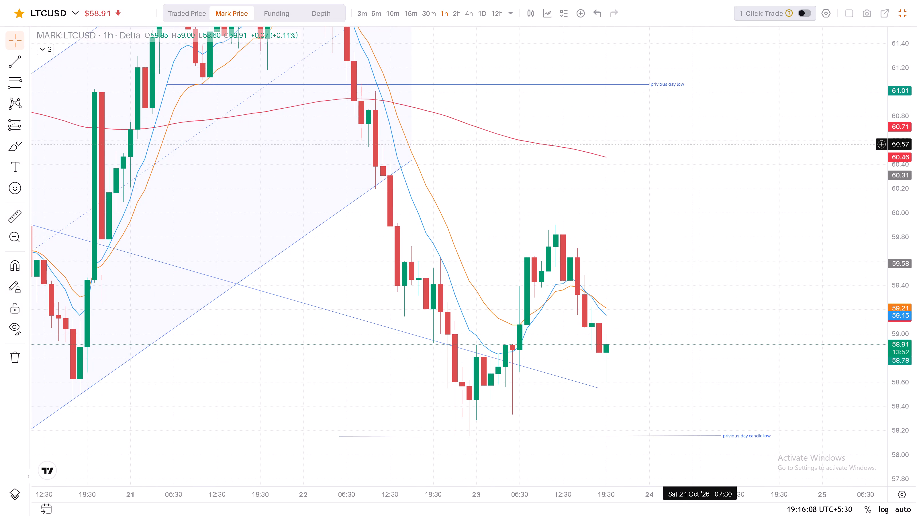
pyautogui.click(772, 435)
pyautogui.press('Left')
pyautogui.press('Left')
pyautogui.press('Left')
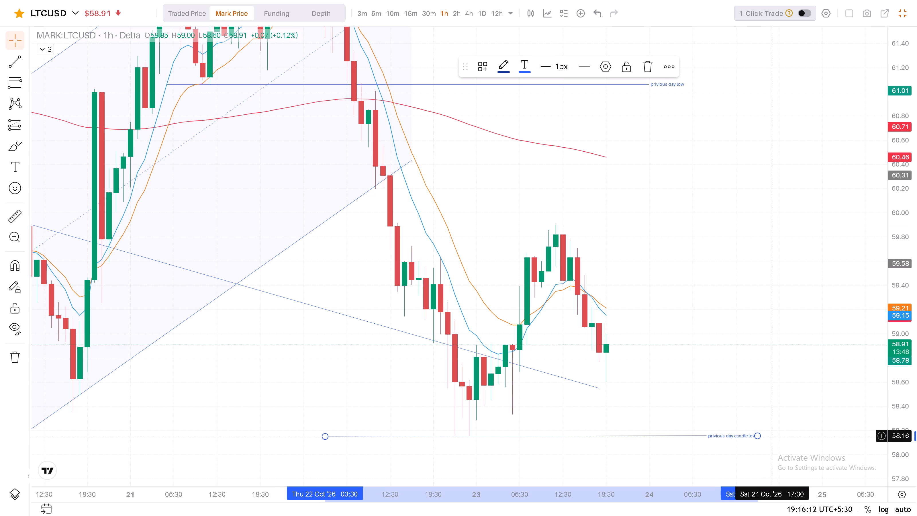
pyautogui.press('Left')
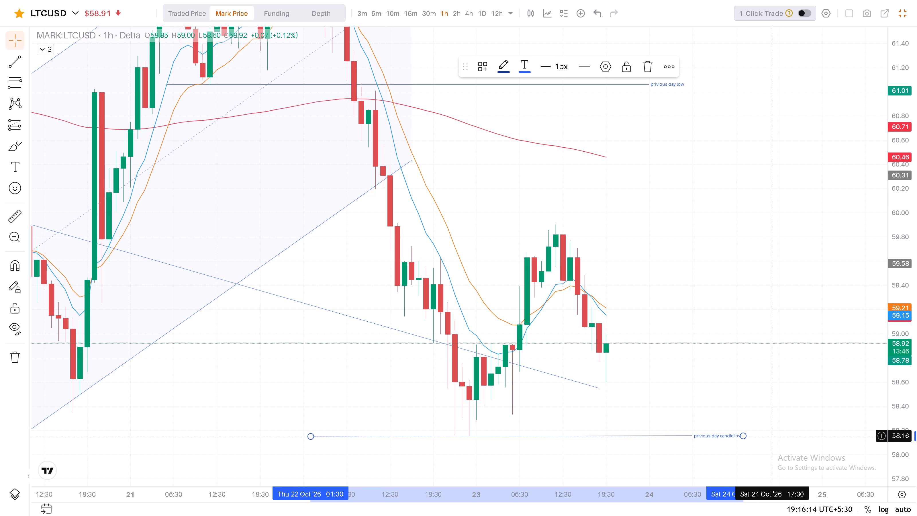